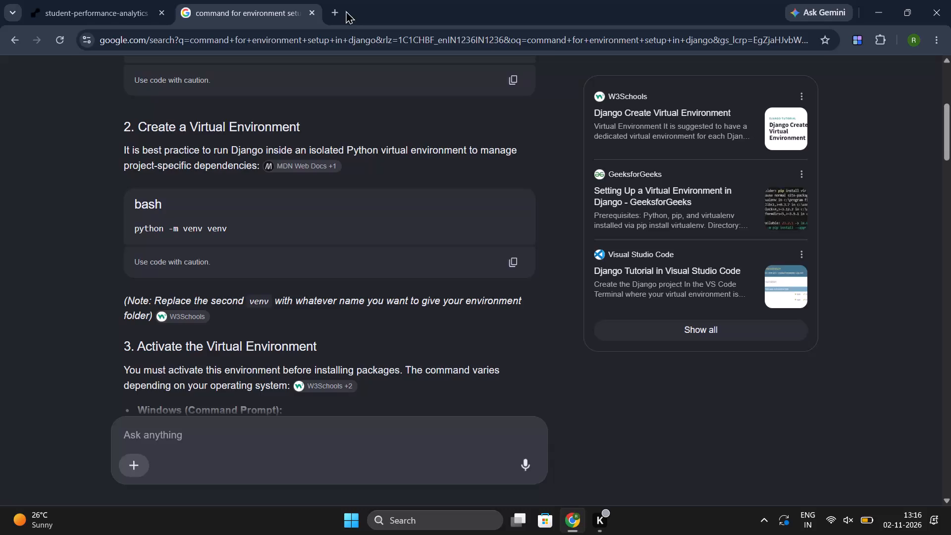
click(337, 7)
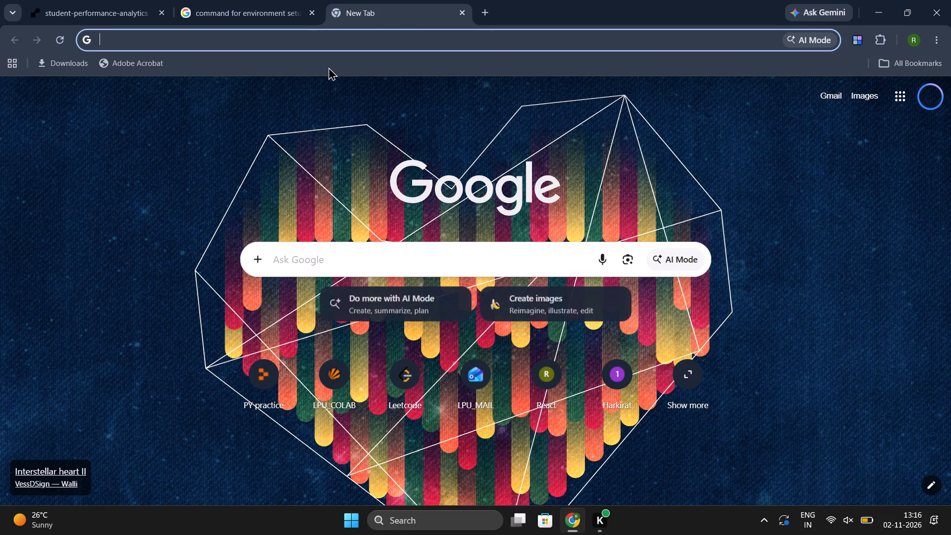
click(322, 44)
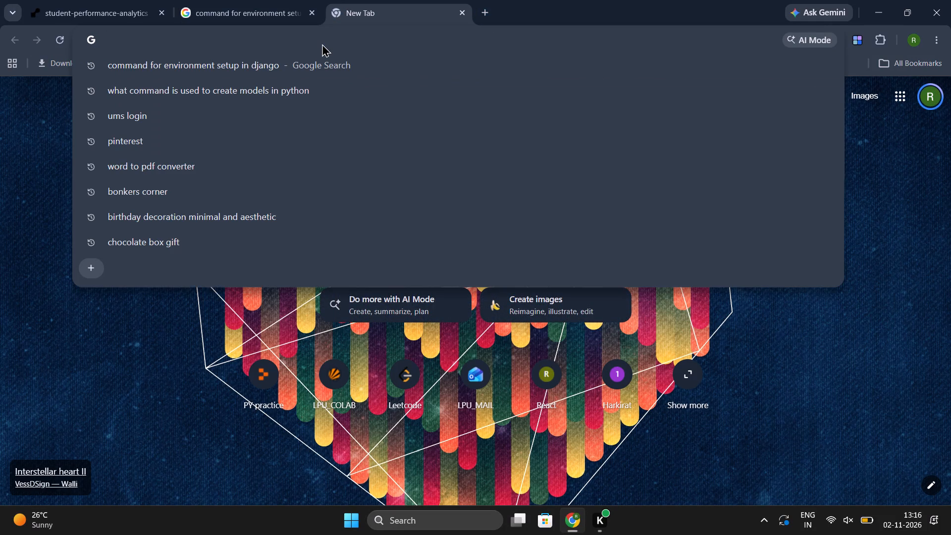
click(336, 28)
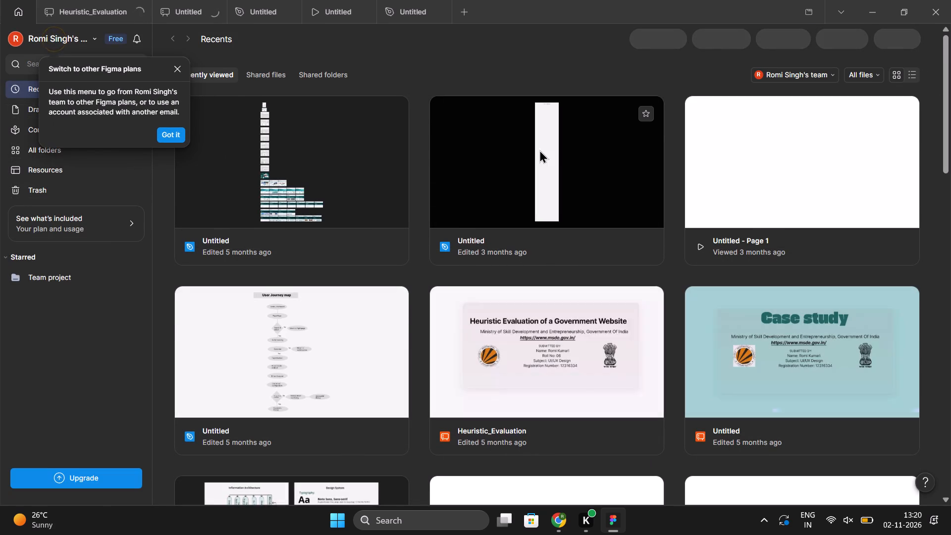
double_click(607, 209)
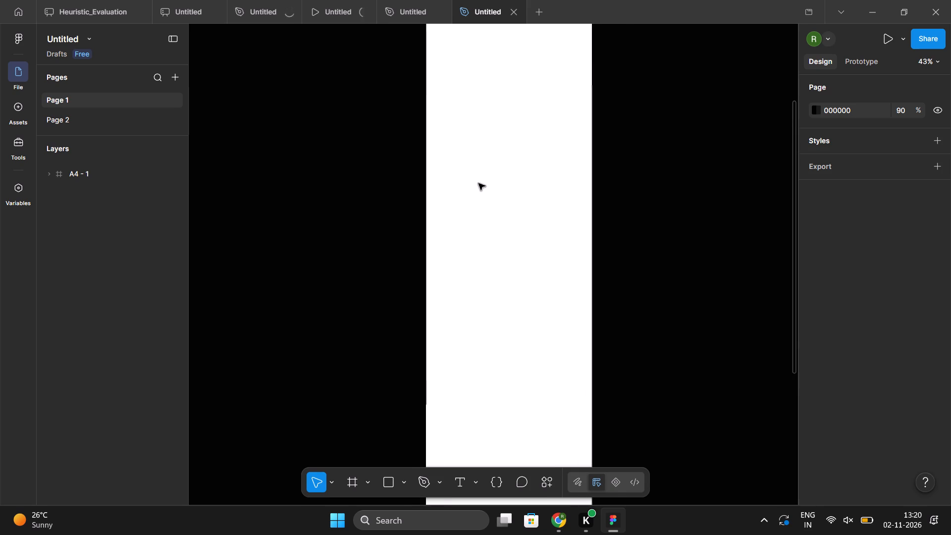
Dismiss the code feature tip and delete the "Amazon Shopping App" text from the A4 - 1 frame.
scroll(478, 183, up, 10)
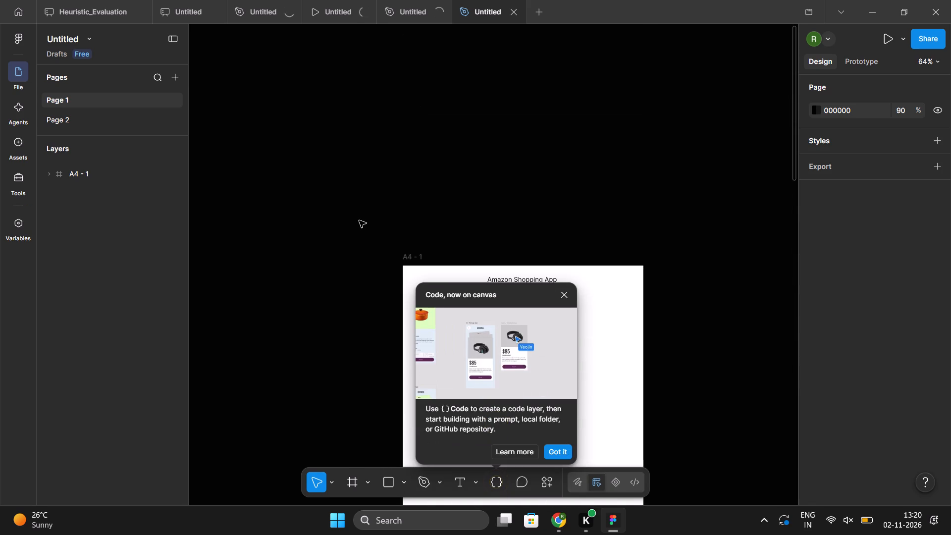
scroll(359, 220, up, 1)
scroll(359, 220, down, 1)
click(563, 300)
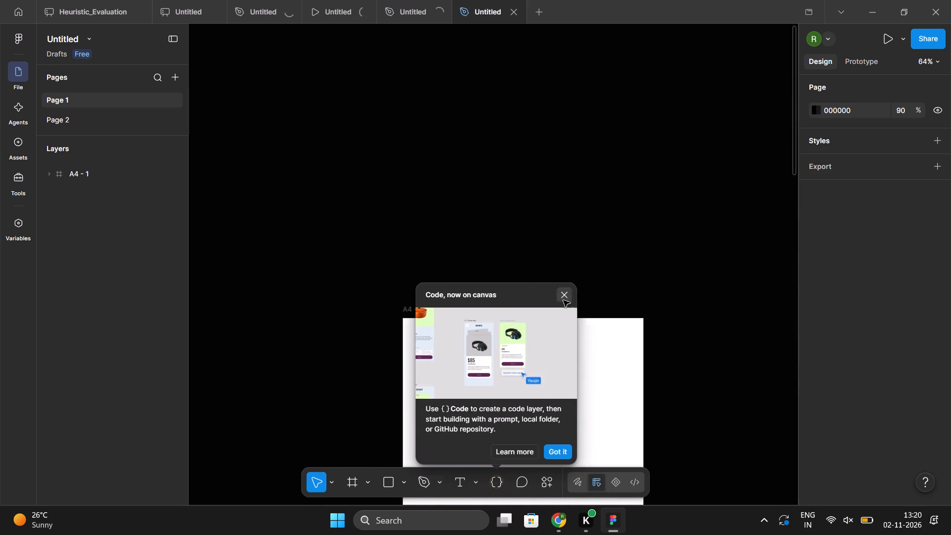
scroll(459, 320, down, 3)
scroll(459, 320, up, 1)
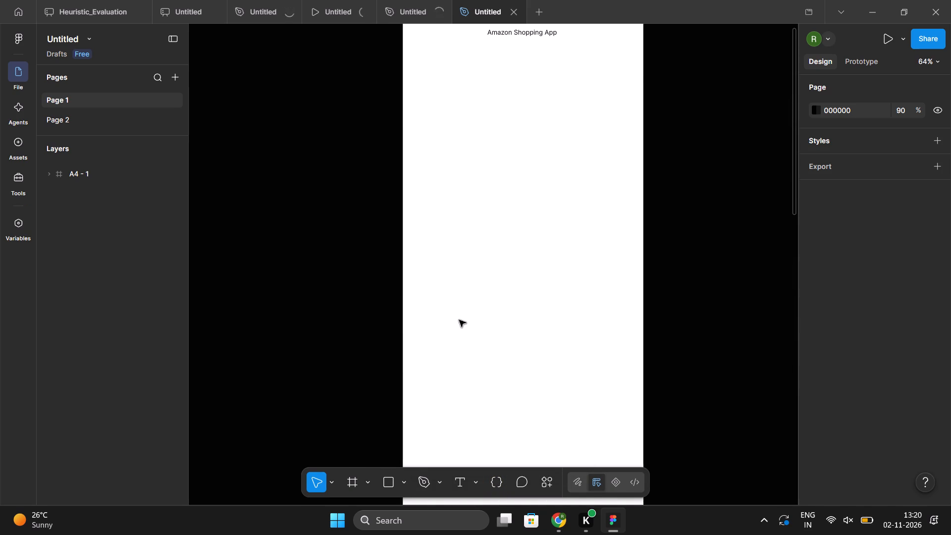
scroll(459, 320, up, 1)
drag(368, 99, 656, 343)
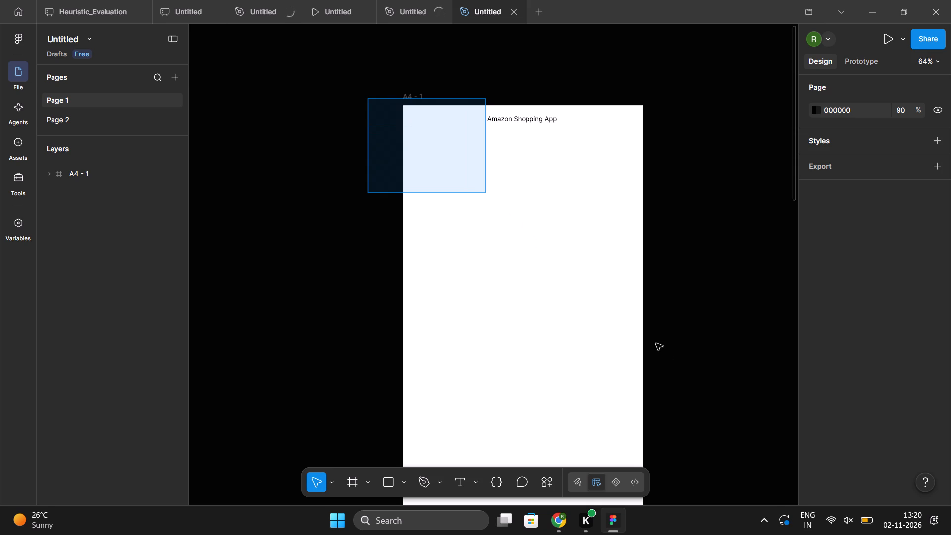
drag(656, 343, 672, 410)
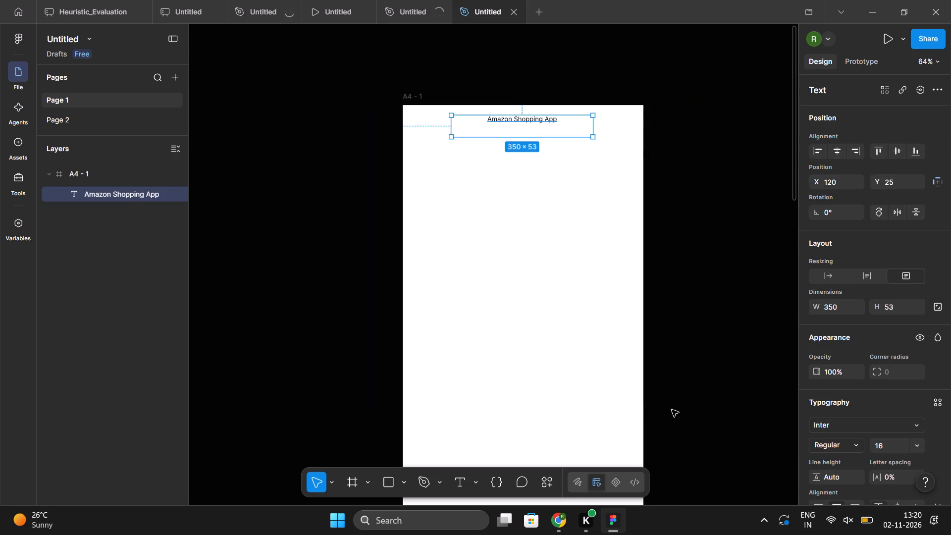
key(BackSpace)
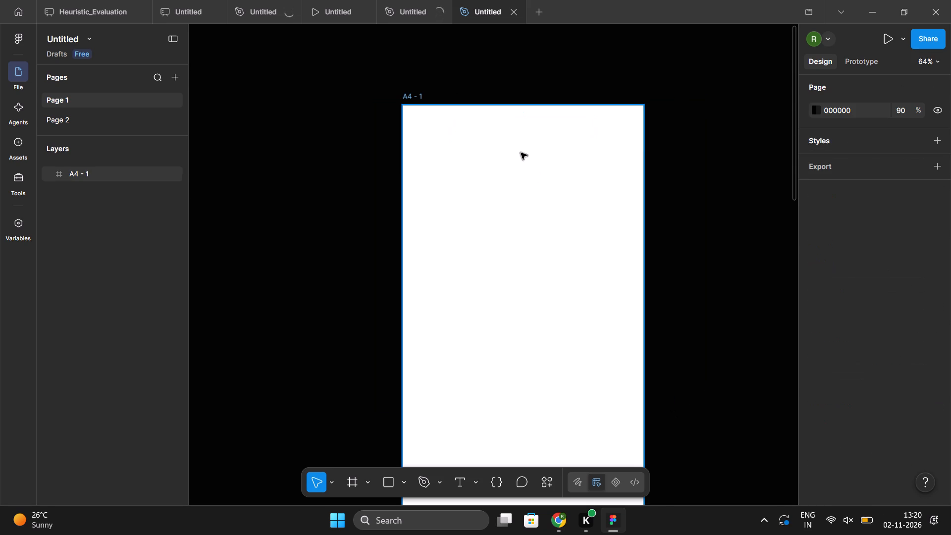
Group the emptied A4 - 1 frame on Page 1.
click(521, 153)
right_click(521, 153)
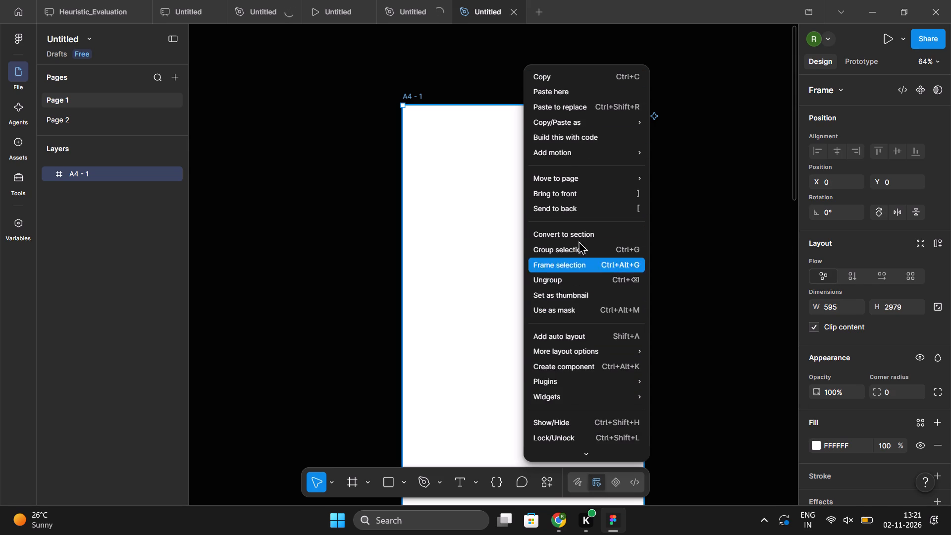
click(558, 251)
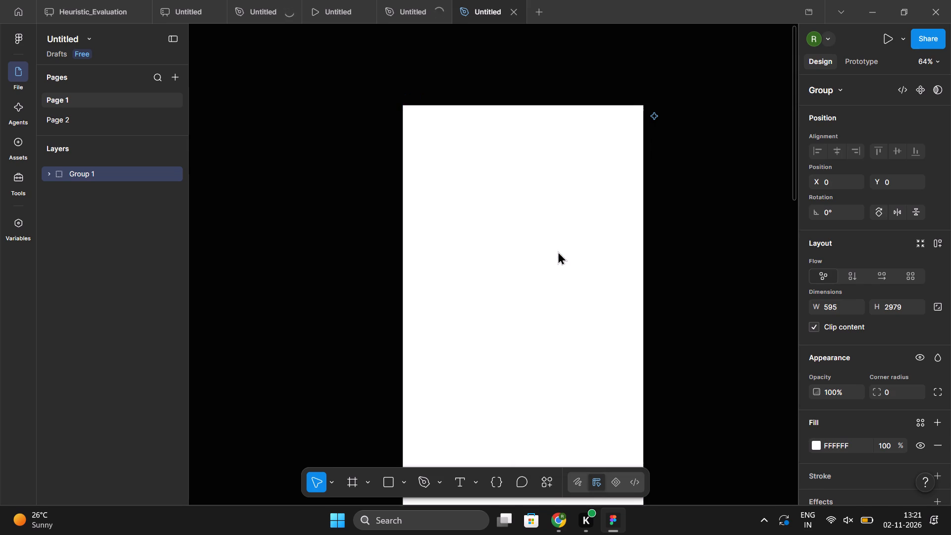
Delete Group 1, which holds the blank white A4 frame, to clear the Page 1 canvas.
click(483, 254)
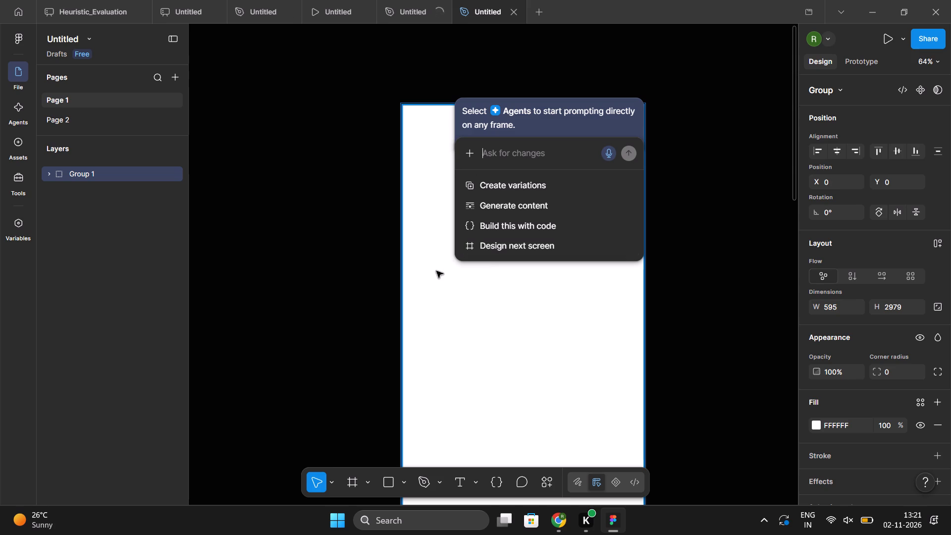
key(BackSpace)
click(355, 266)
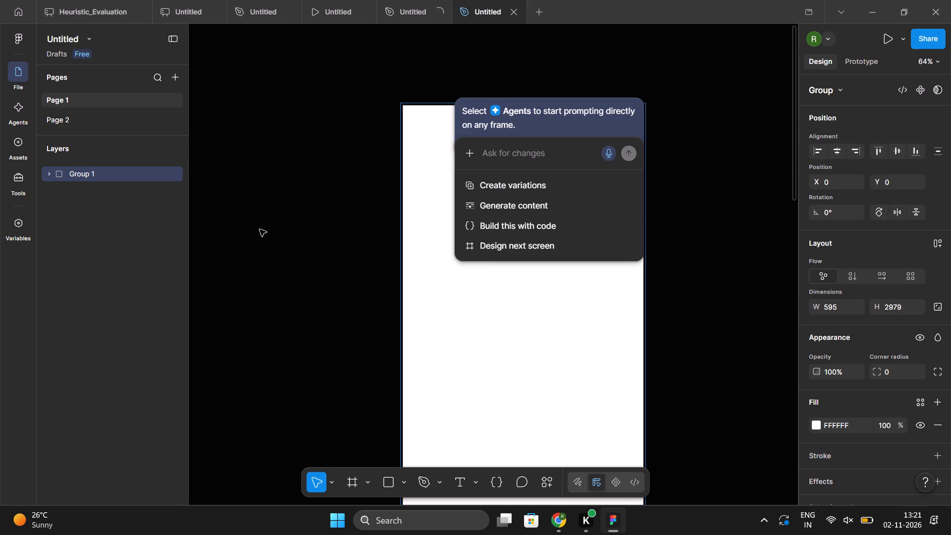
click(93, 177)
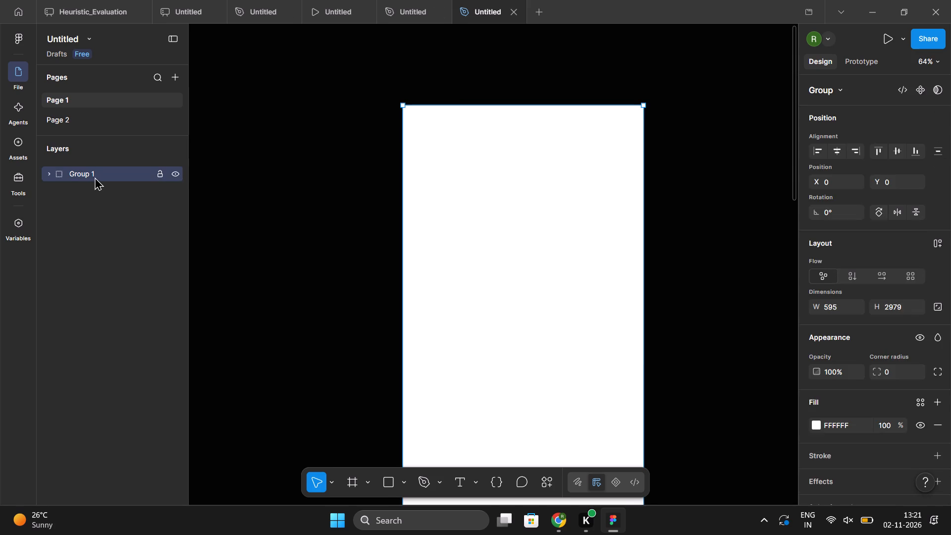
right_click(101, 176)
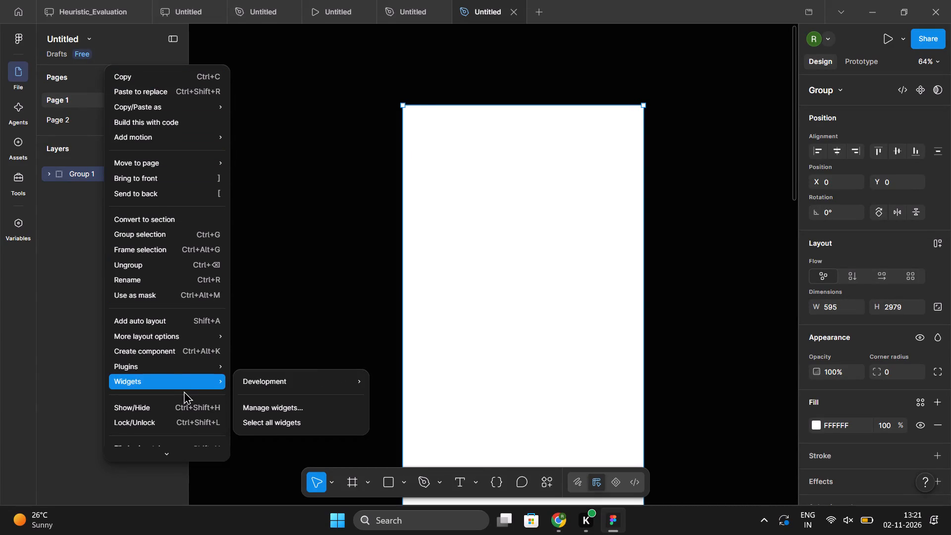
scroll(184, 391, down, 2)
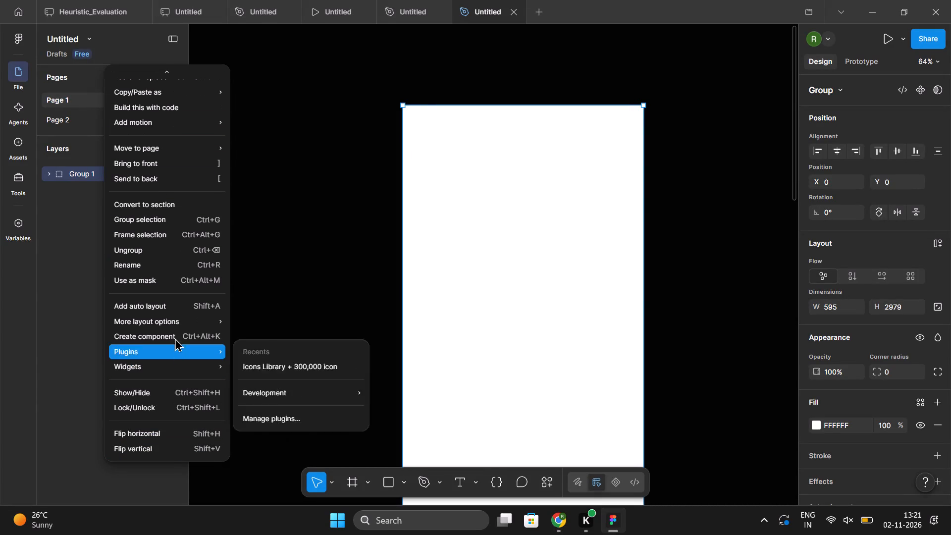
click(542, 165)
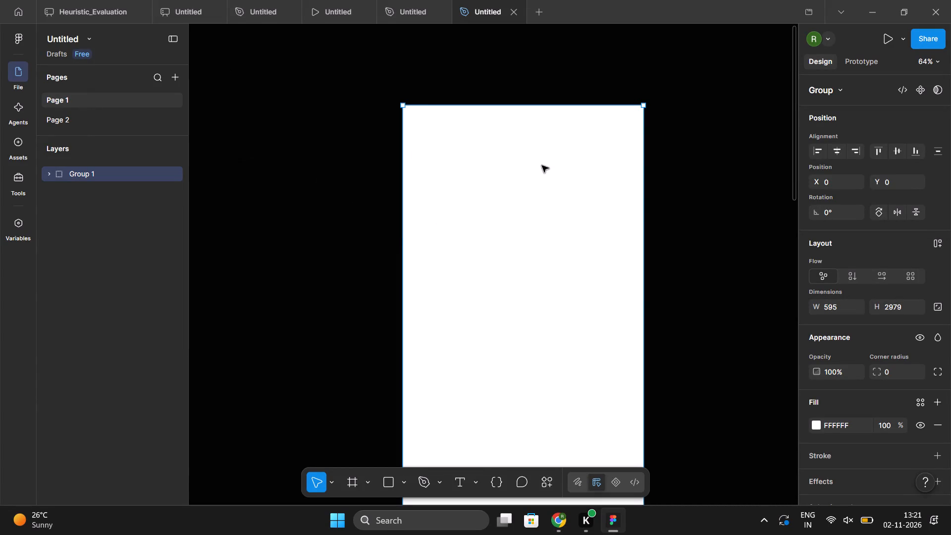
right_click(638, 112)
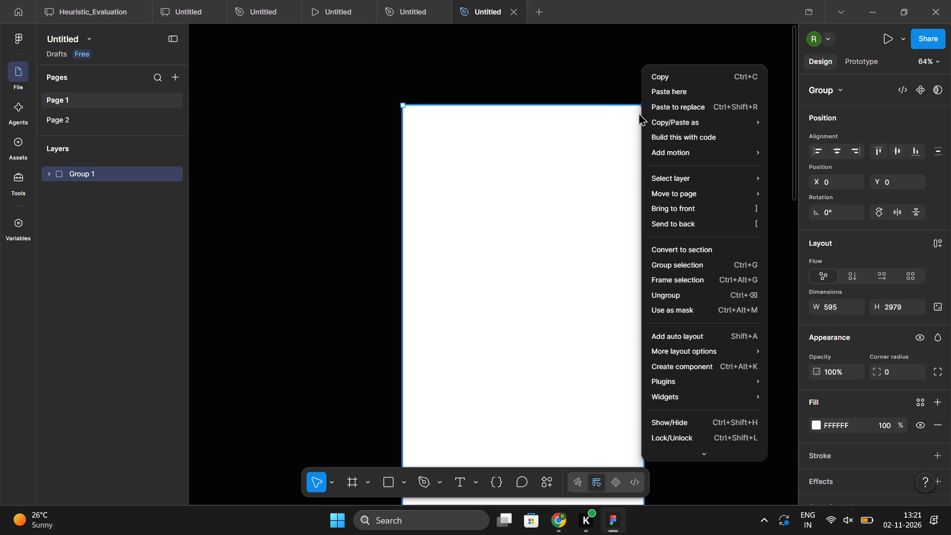
click(579, 138)
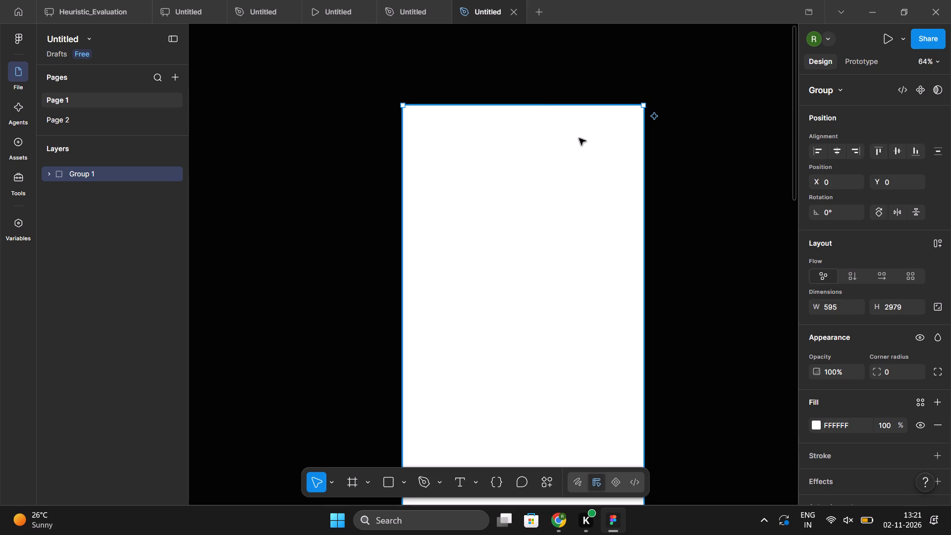
key(BackSpace)
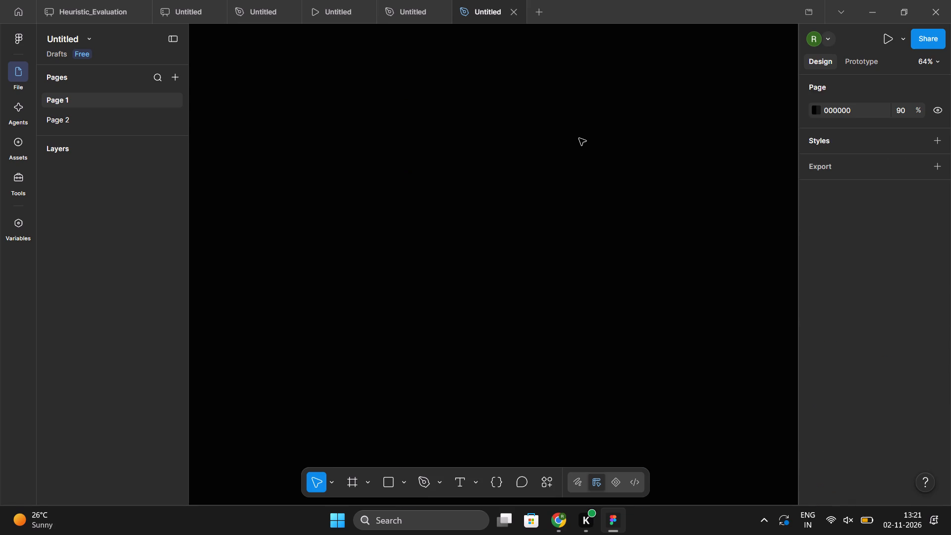
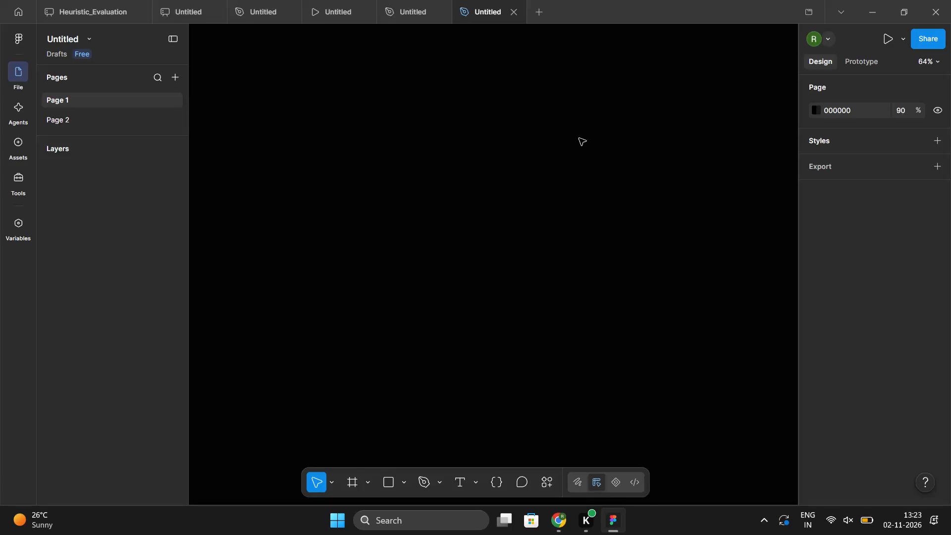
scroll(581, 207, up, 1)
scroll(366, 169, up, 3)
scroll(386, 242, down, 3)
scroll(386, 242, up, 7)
click(555, 525)
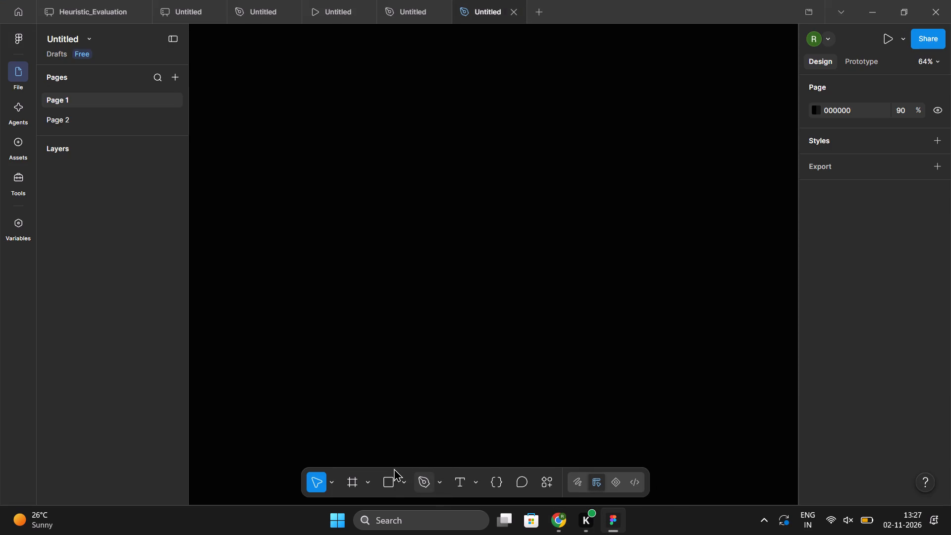
click(388, 475)
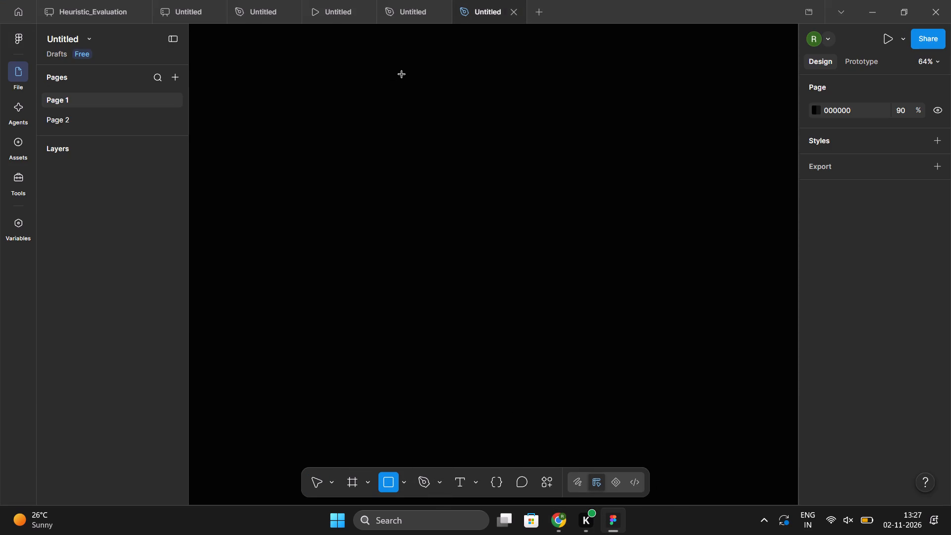
drag(465, 66, 561, 95)
Add a text box about 180 × 34 inside the rectangle, containing only the letter "S".
click(460, 478)
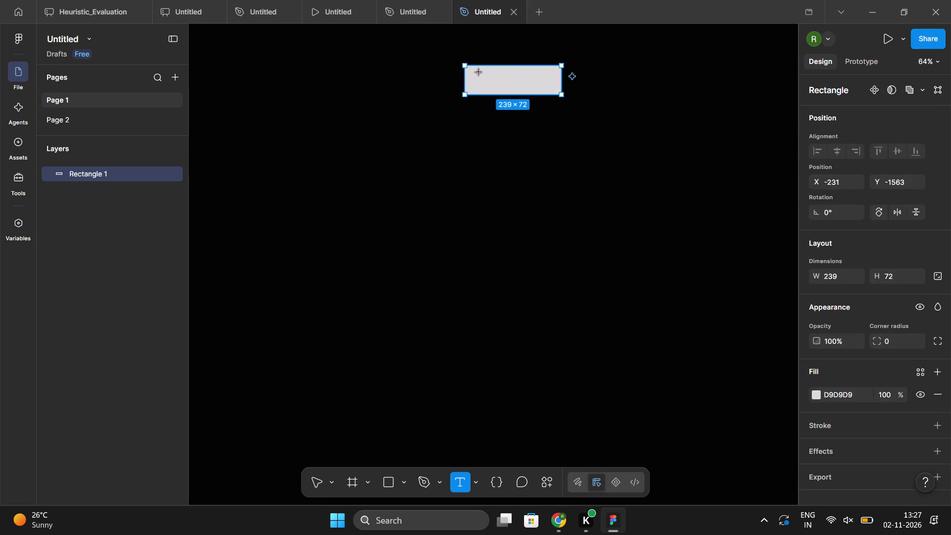
drag(478, 72, 551, 86)
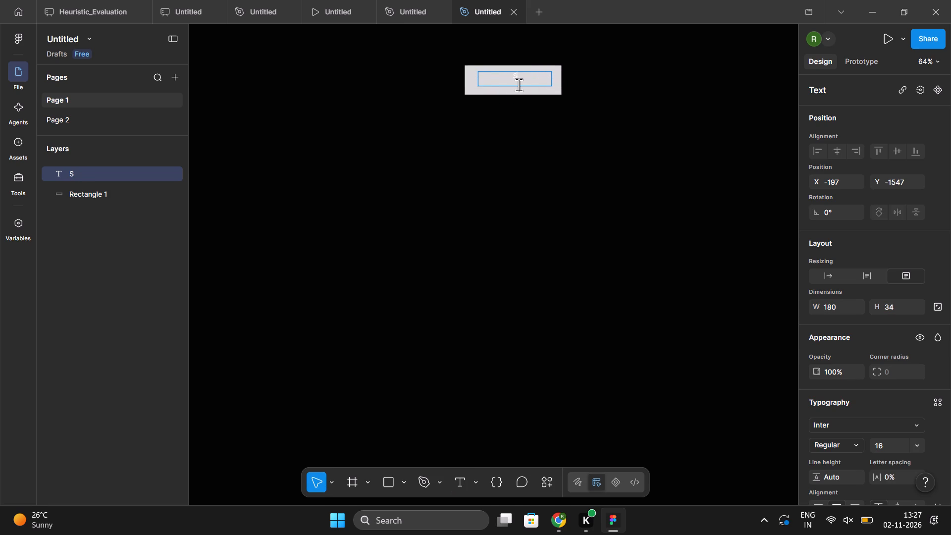
text(tude)
key(BackSpace)
key(BackSpace)
key(BackSpace)
key(BackSpace)
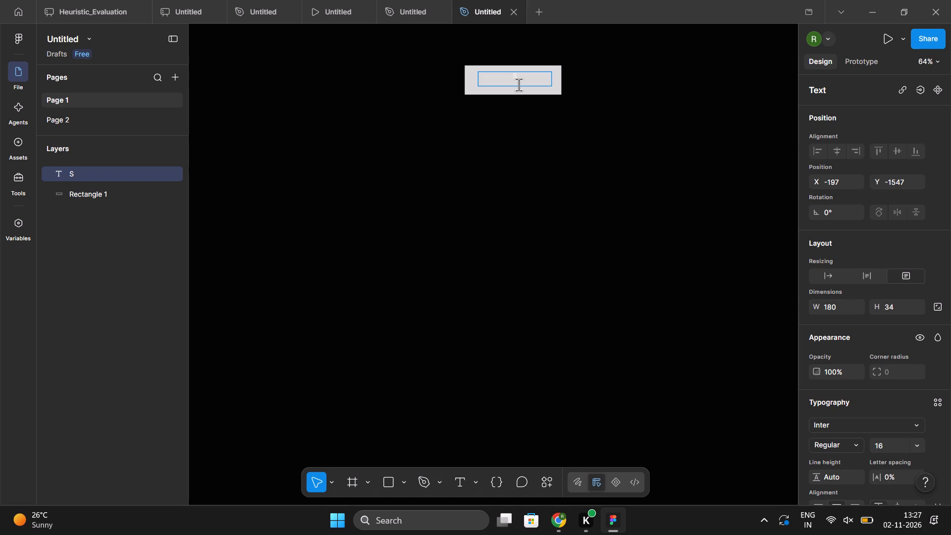
Change the fill colour of the letter "S" inside the rectangle to black, 000000.
click(519, 85)
drag(519, 85, 508, 87)
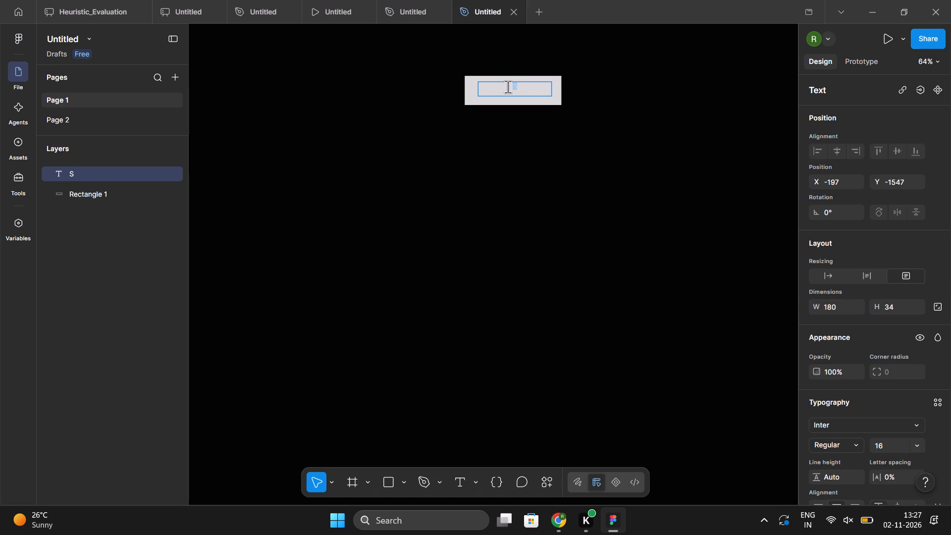
scroll(893, 371, down, 5)
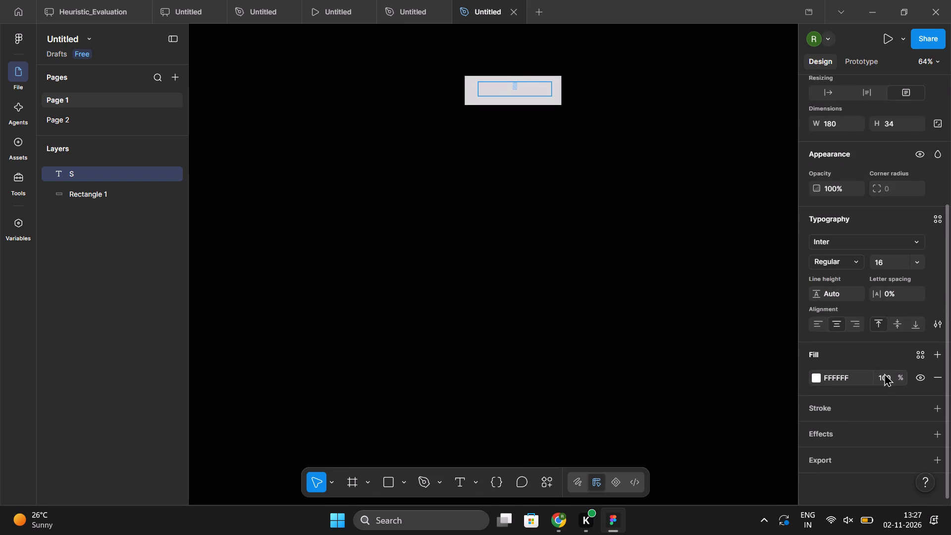
click(884, 373)
click(813, 376)
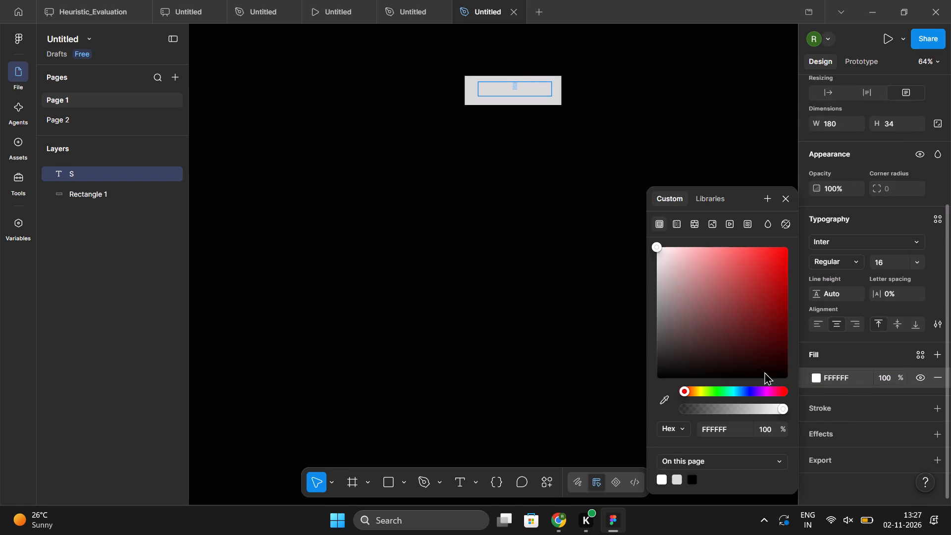
click(692, 482)
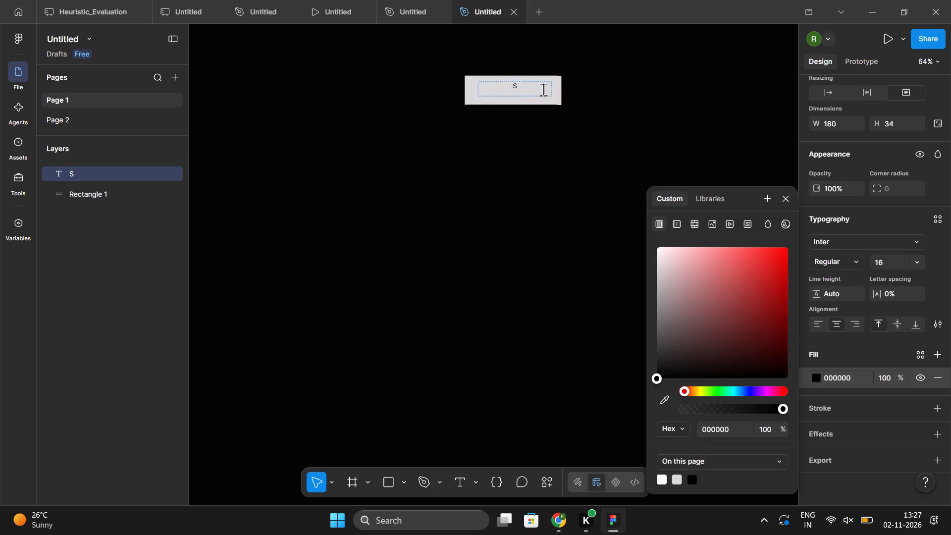
Complete the text inside the rectangle so it reads "Students".
click(518, 86)
text(tude)
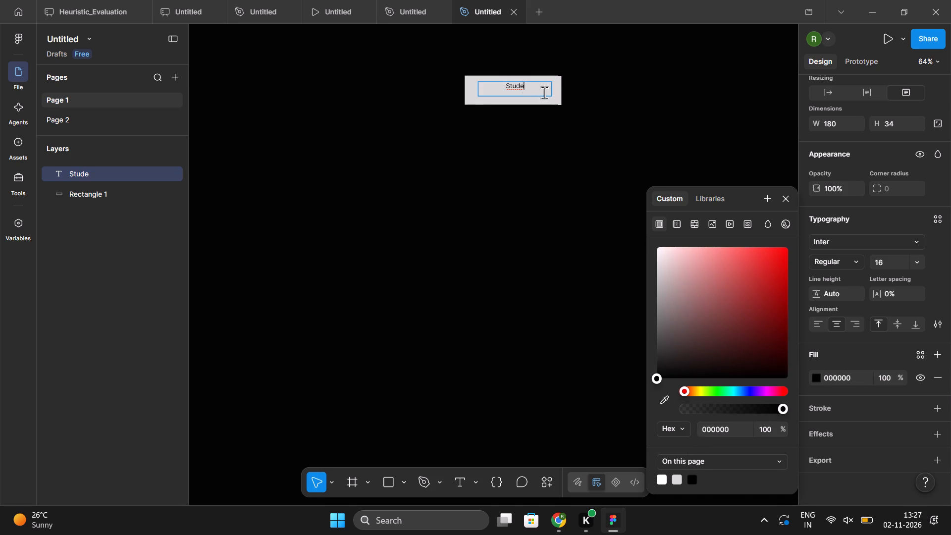
text(nts)
click(522, 109)
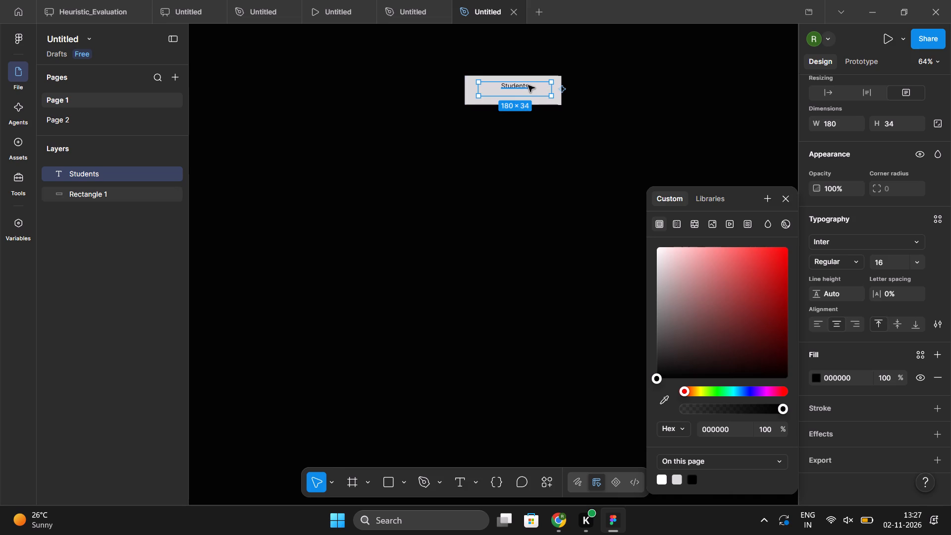
click(523, 89)
click(523, 126)
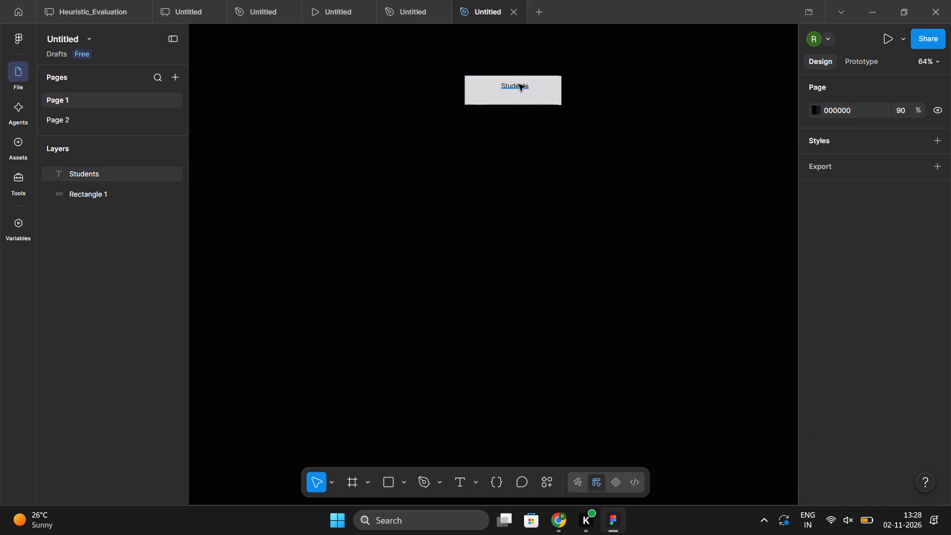
Reposition the "Students" text so it is horizontally centred on the rectangle, at about X -202.
drag(519, 84, 516, 88)
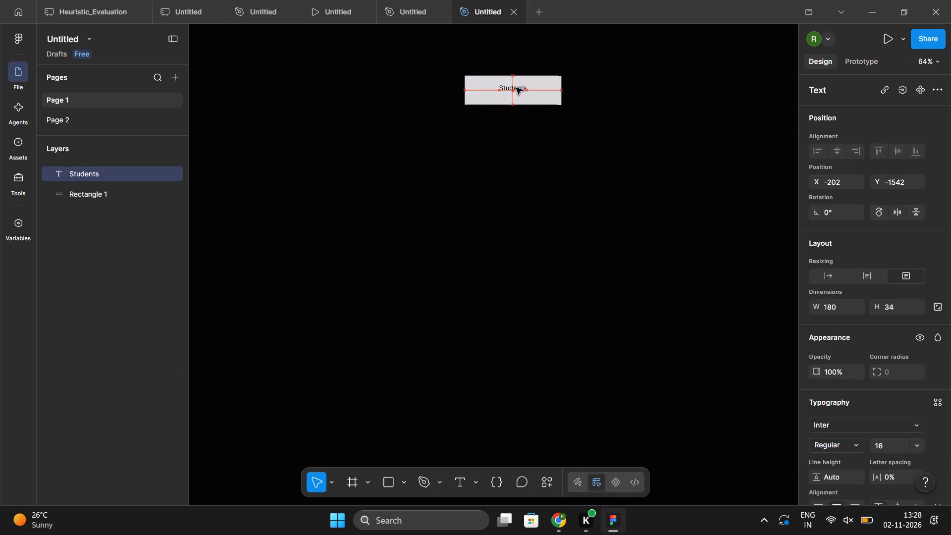
drag(516, 88, 514, 90)
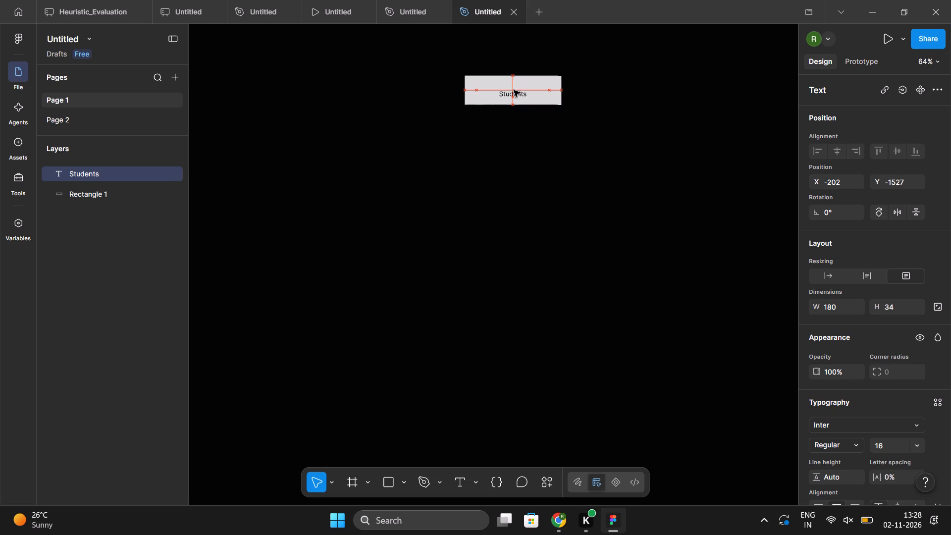
drag(514, 90, 516, 91)
Set the font size of the "Students" text to 32.
double_click(516, 91)
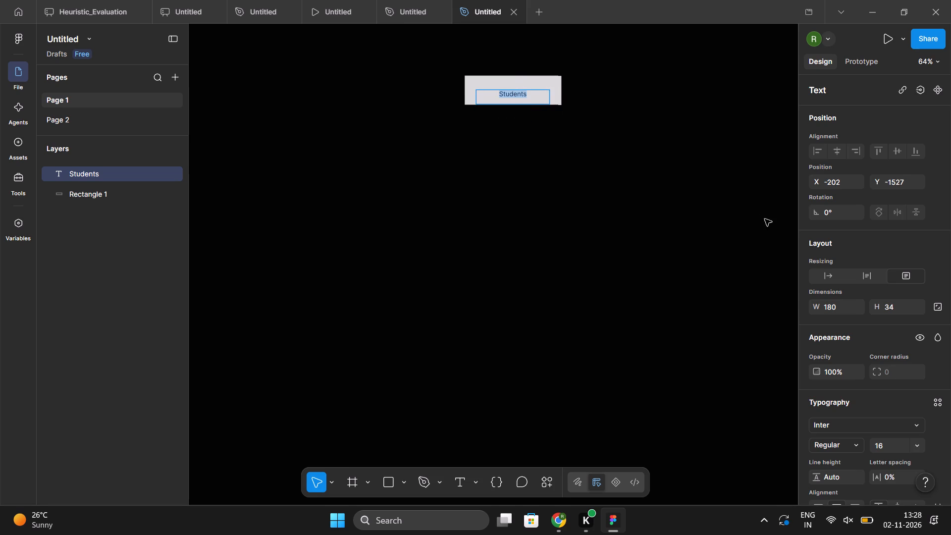
scroll(885, 424, down, 1)
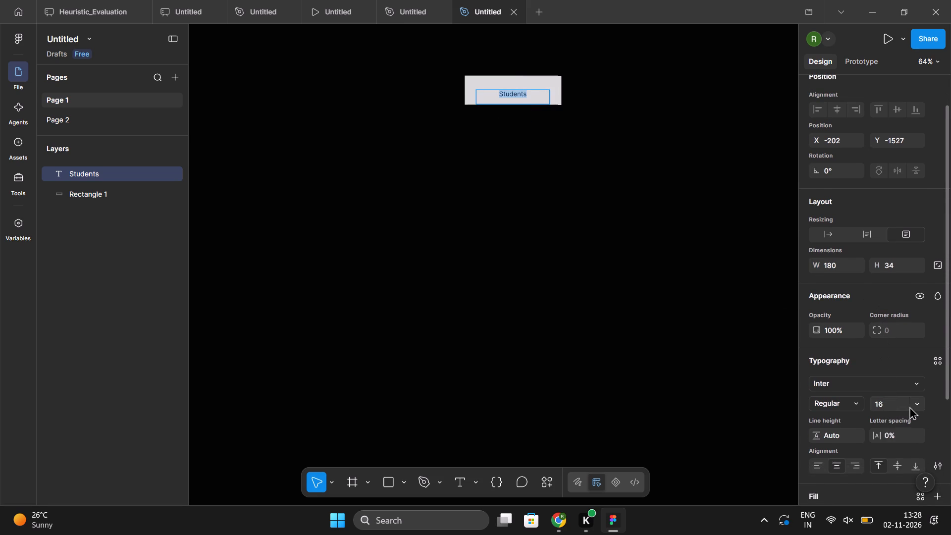
click(910, 406)
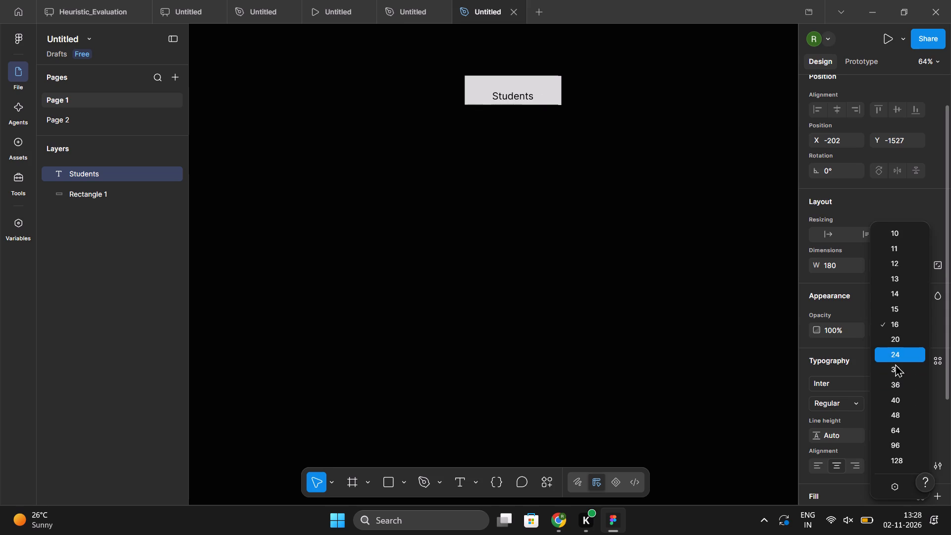
click(895, 373)
click(488, 252)
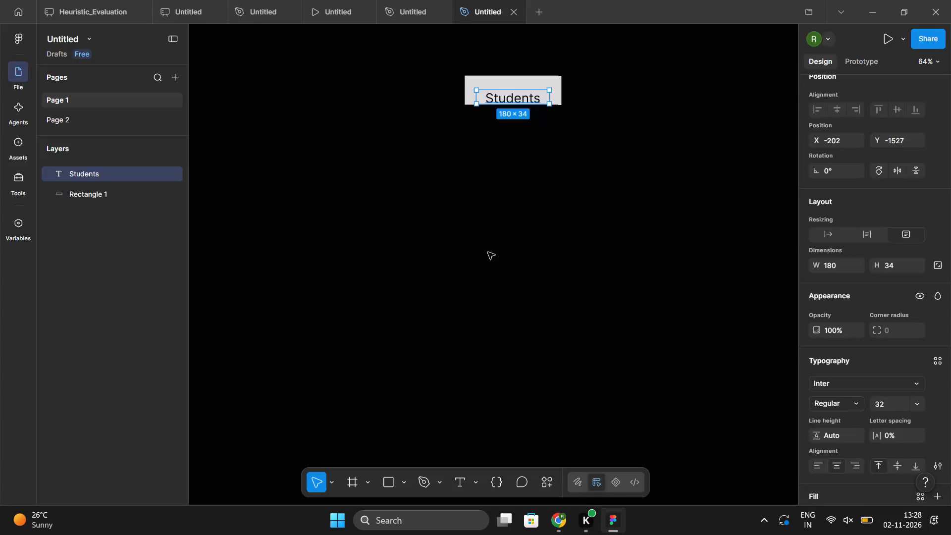
click(592, 164)
Move the "Students" text up to about Y -1544 so it sits vertically centred in the rectangle.
drag(528, 102, 528, 97)
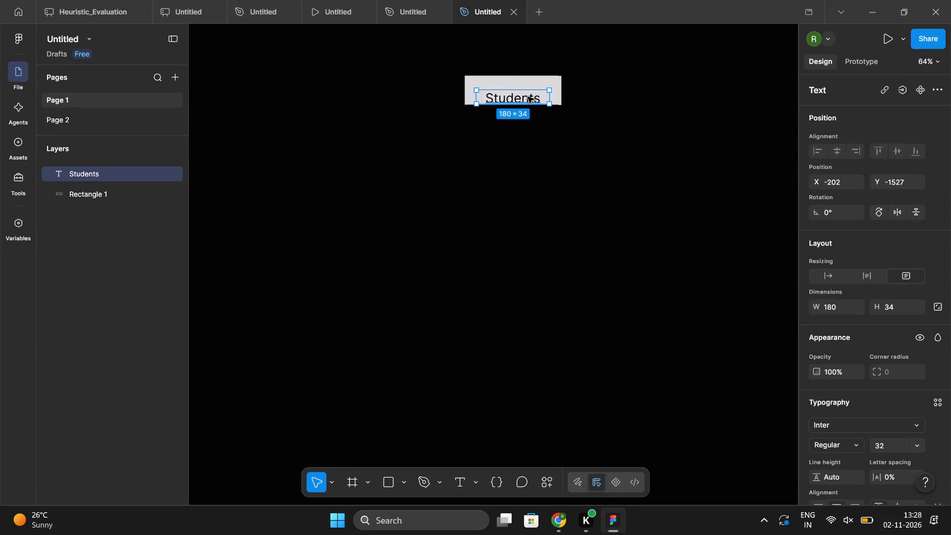
drag(528, 97, 528, 96)
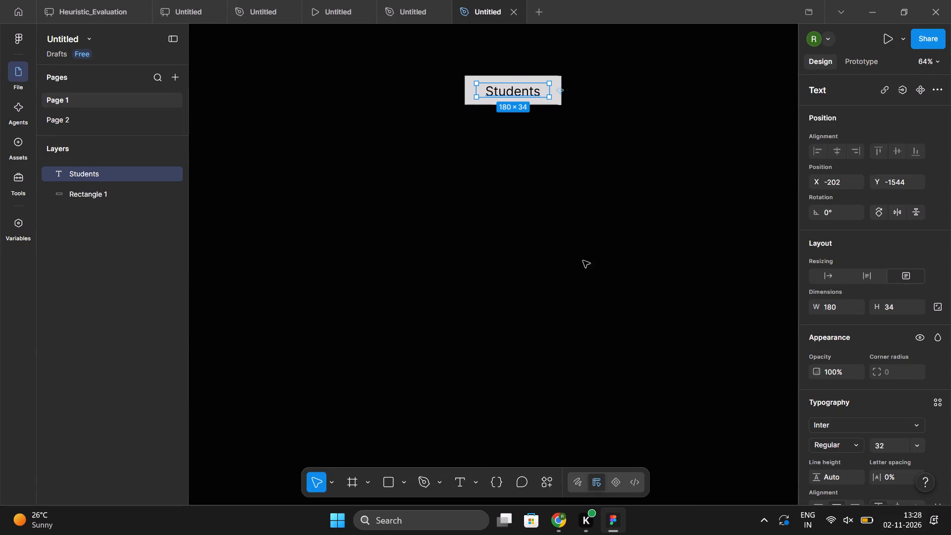
click(509, 414)
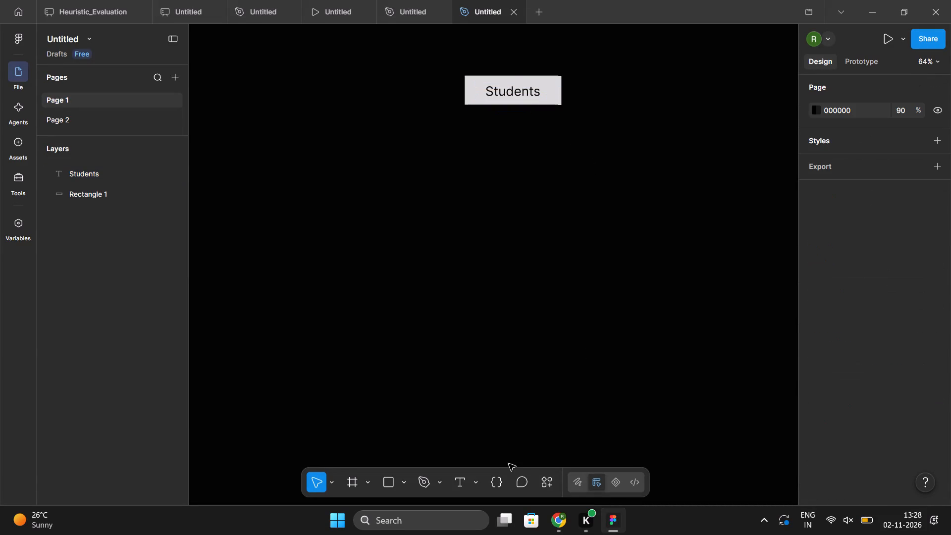
Check the User Flow 1: Student Login diagram in the Chrome ChatGPT chat and return to Figma.
click(552, 509)
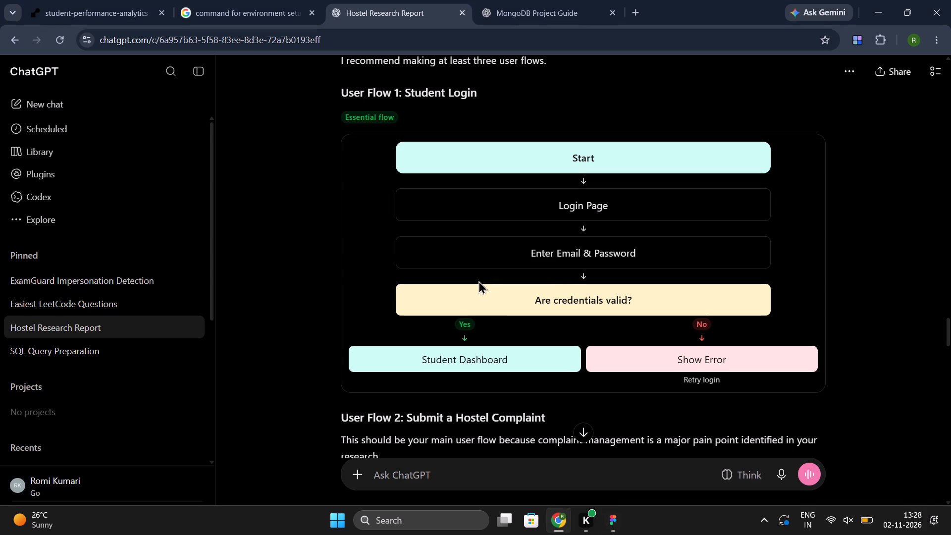
scroll(478, 280, down, 1)
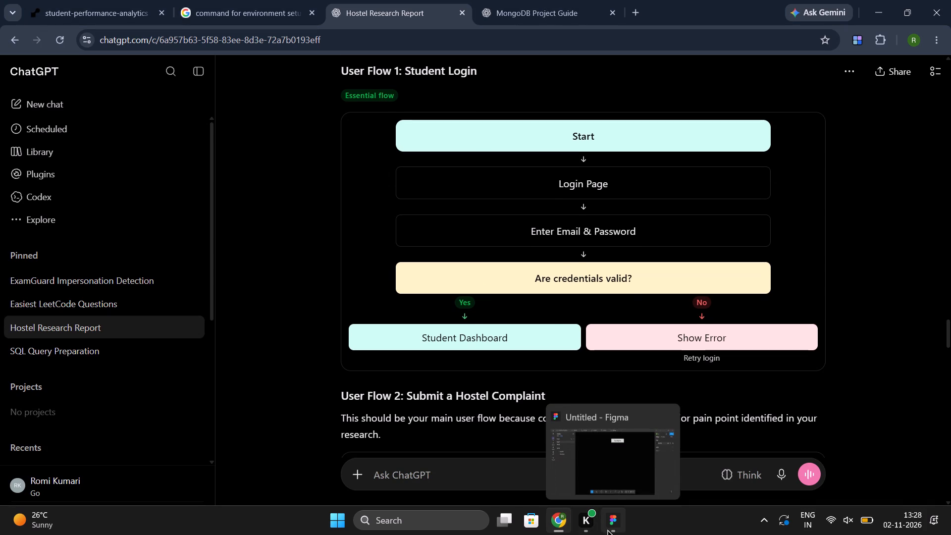
click(614, 514)
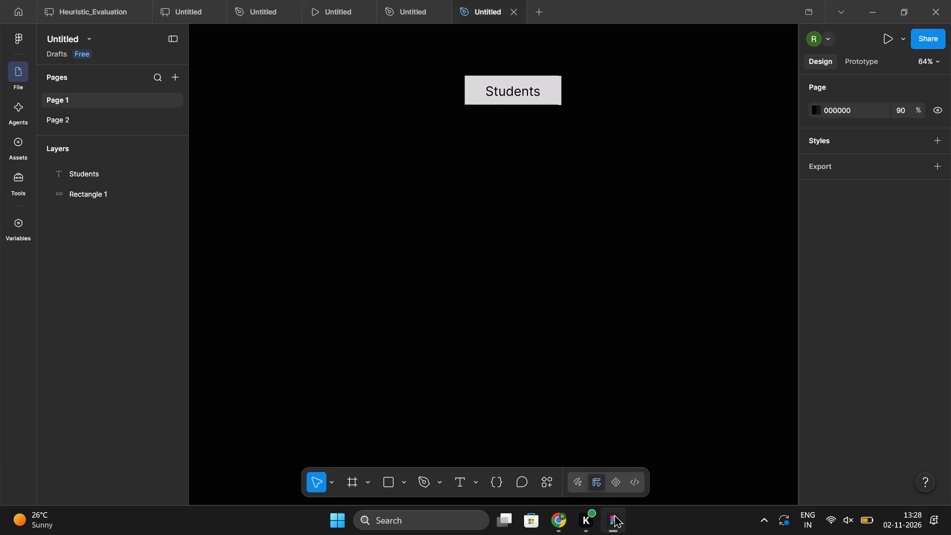
Draw a vertical downward arrow about 55 long from the bottom centre of the "Students" rectangle.
click(556, 97)
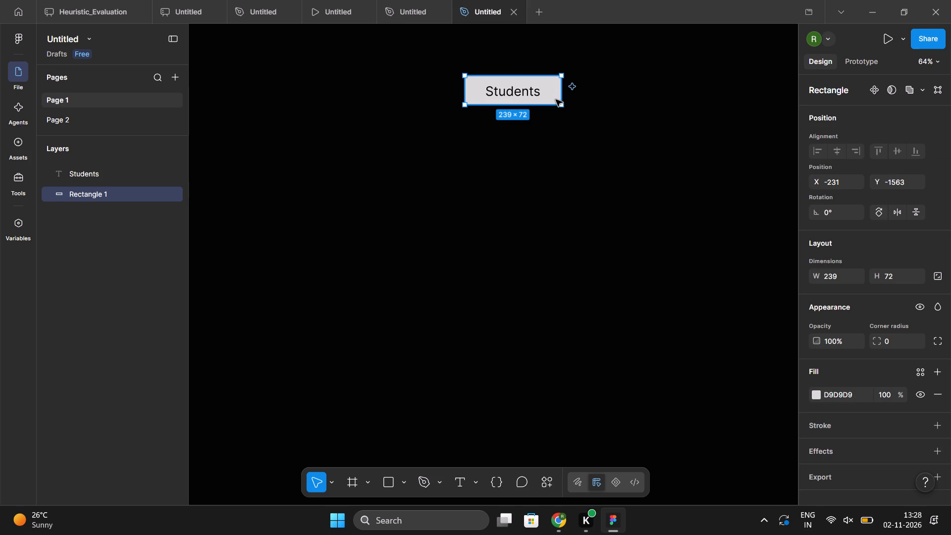
click(532, 201)
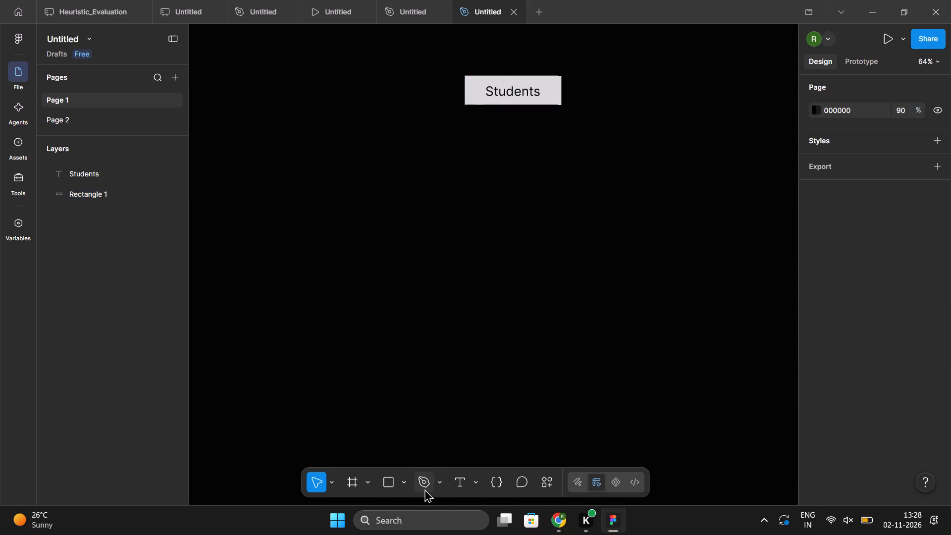
click(406, 481)
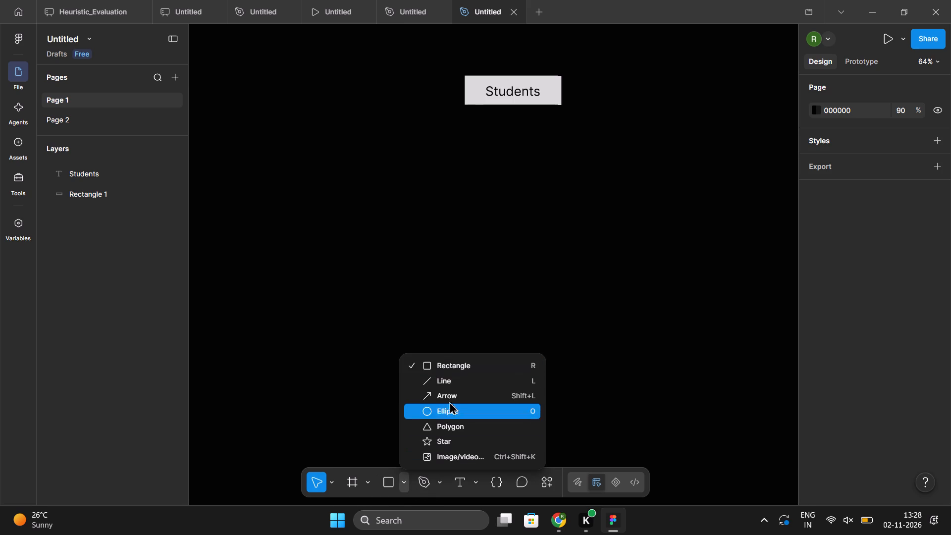
click(455, 391)
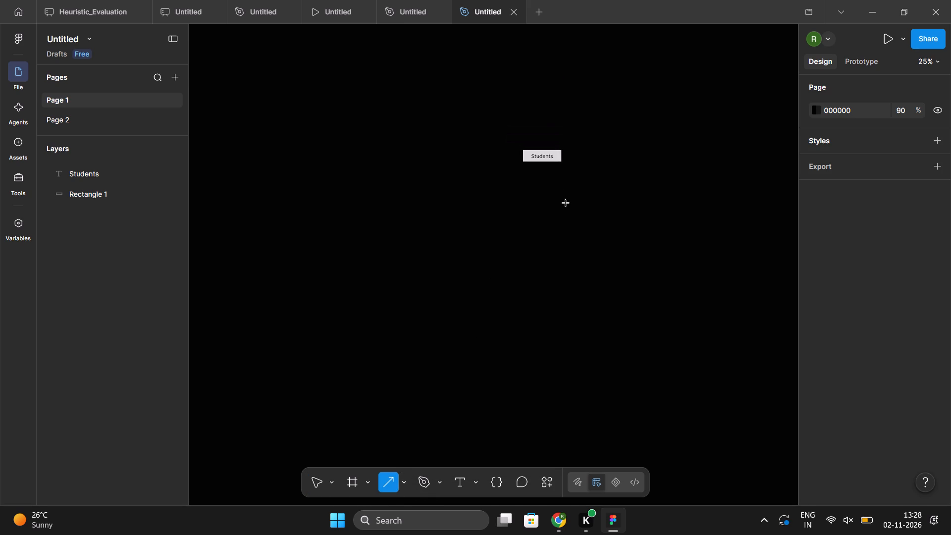
scroll(584, 222, left, 1)
scroll(584, 222, right, 1)
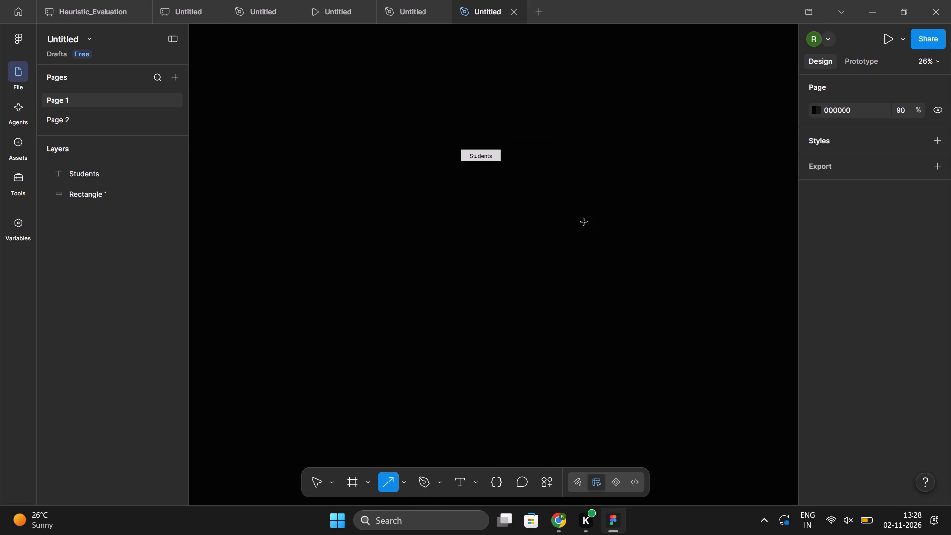
scroll(451, 226, right, 1)
scroll(451, 226, left, 1)
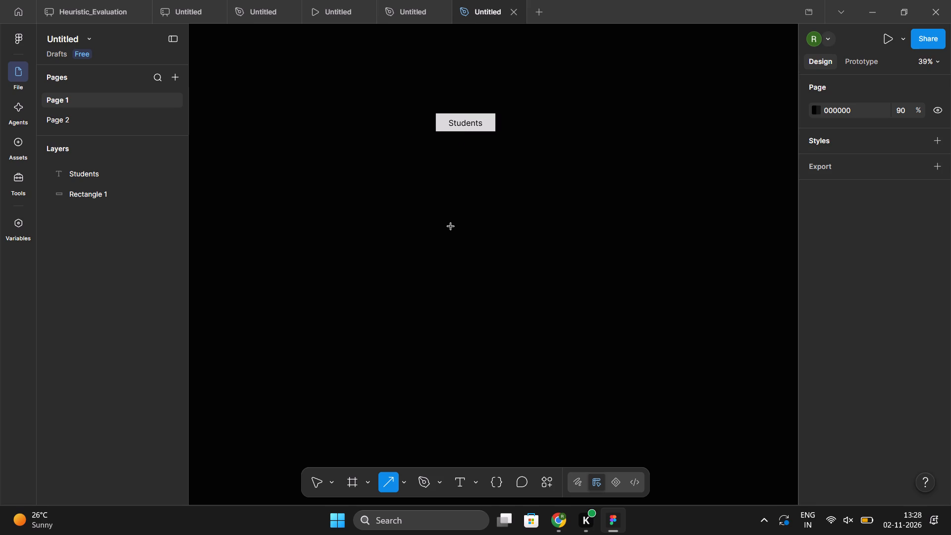
scroll(451, 226, left, 1)
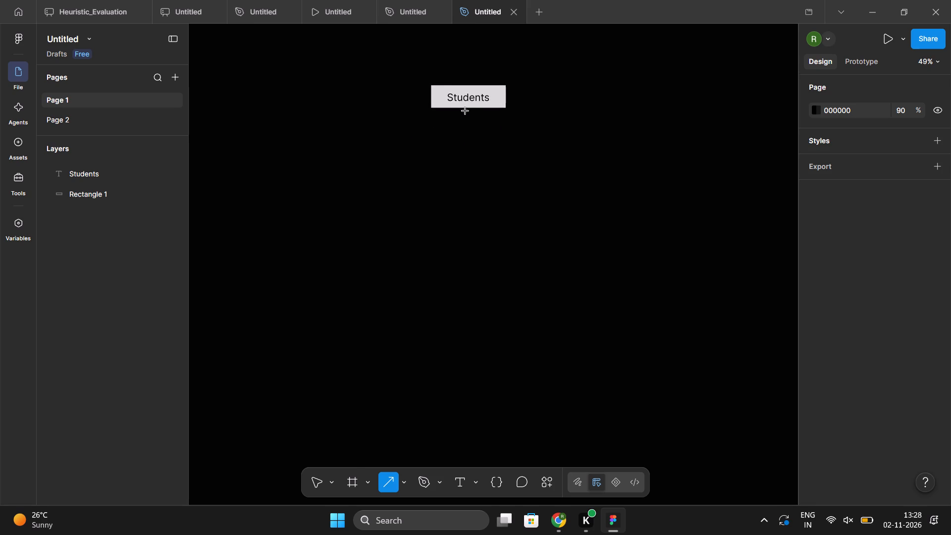
drag(465, 107, 465, 138)
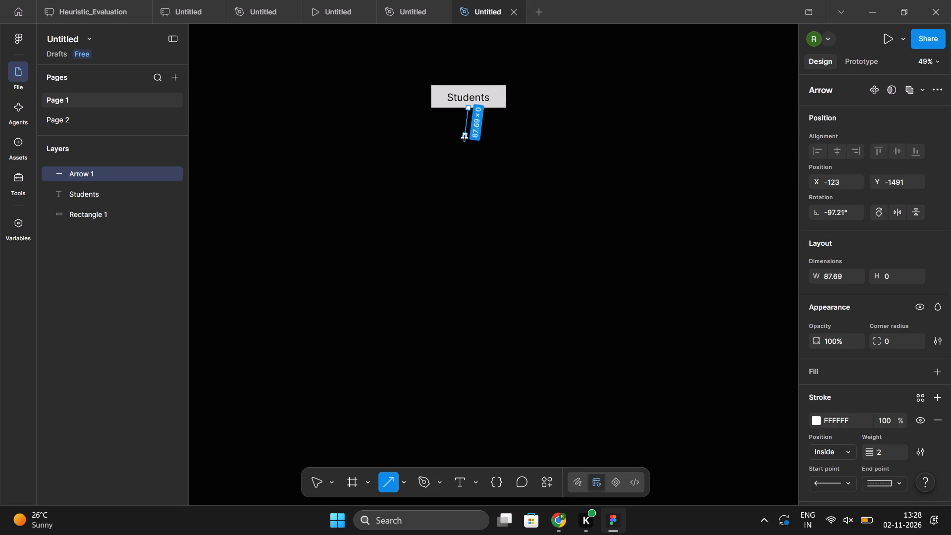
drag(465, 138, 469, 125)
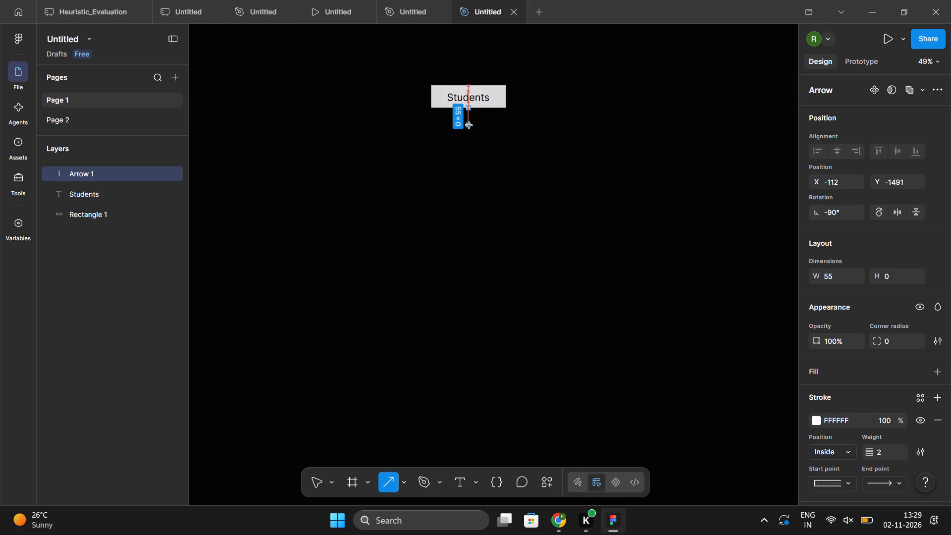
drag(469, 125, 469, 124)
click(508, 166)
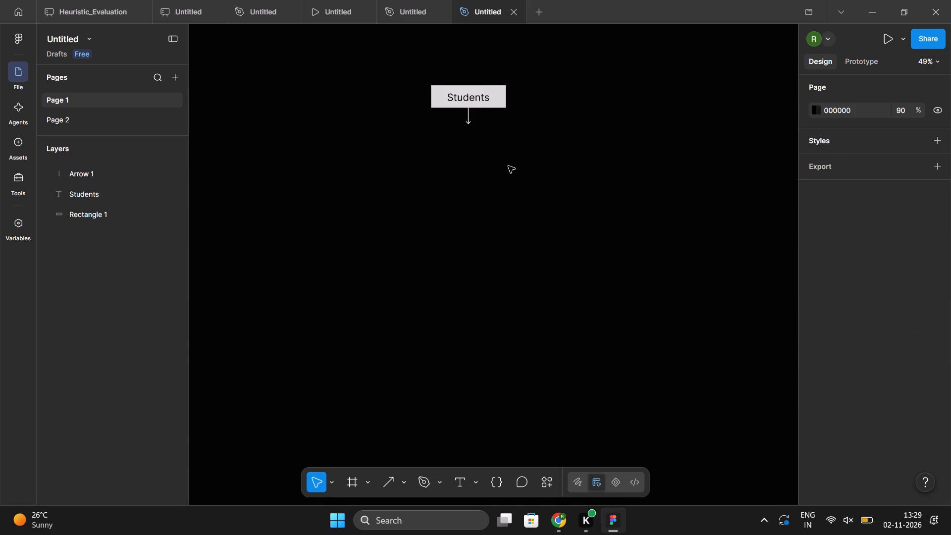
Recheck the Student Login flow diagram in the Chrome ChatGPT chat and switch back to Figma.
click(559, 528)
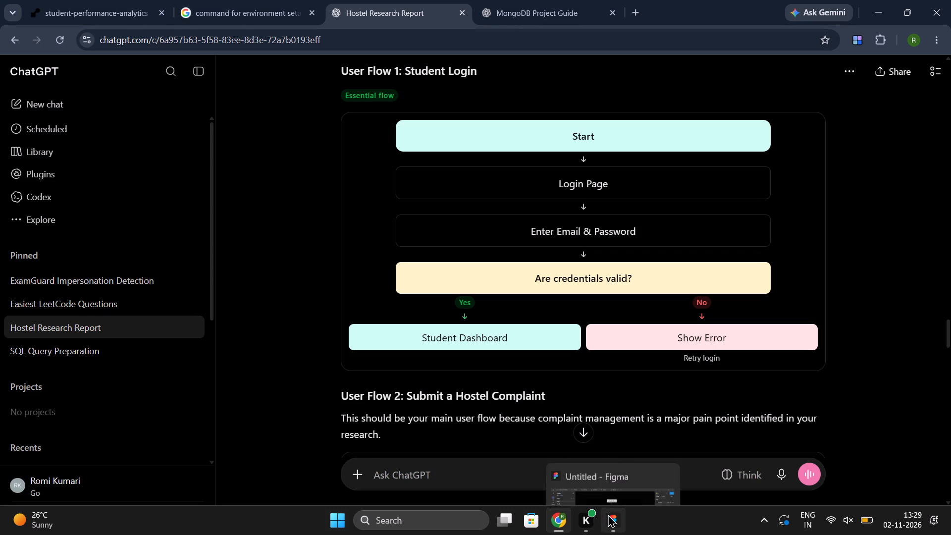
click(614, 474)
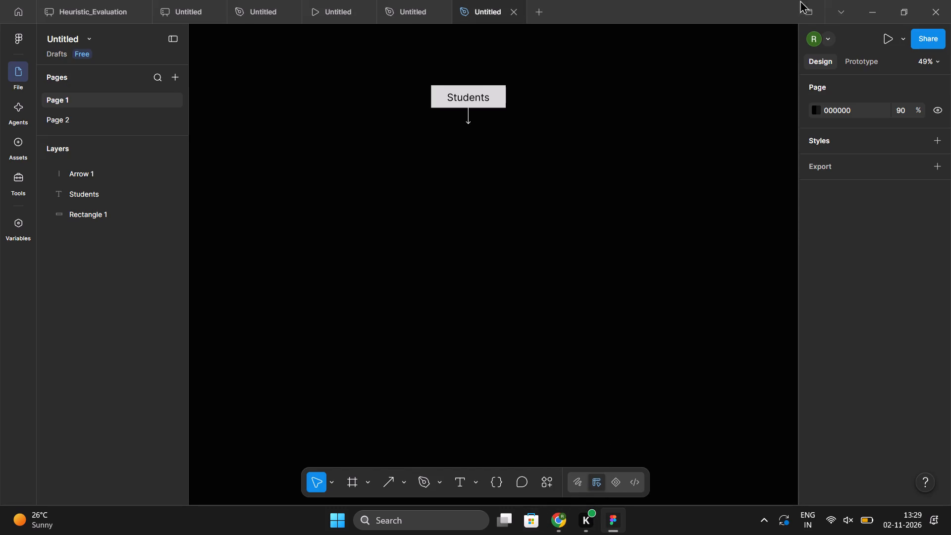
Switch from Figma to the ChatGPT chat in Chrome to consult the User Flow 1: Student Login diagram.
click(872, 0)
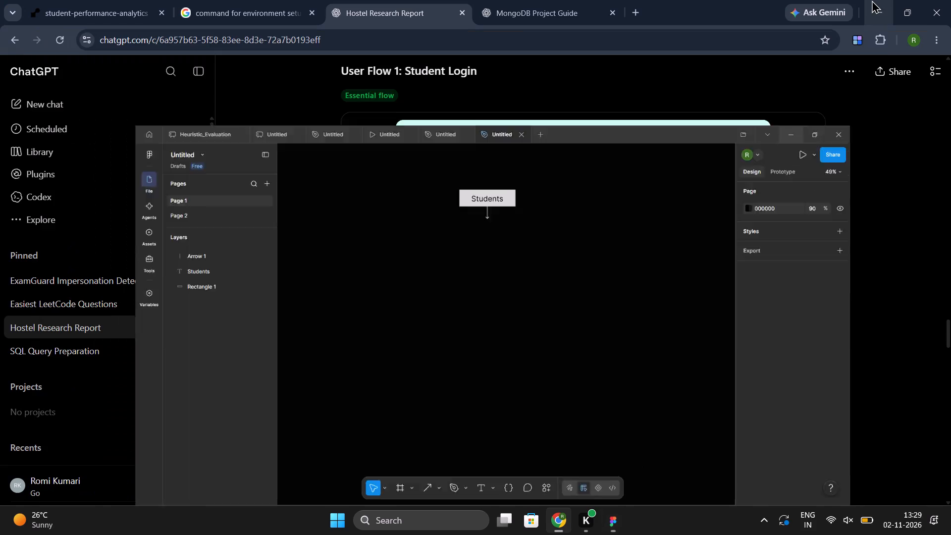
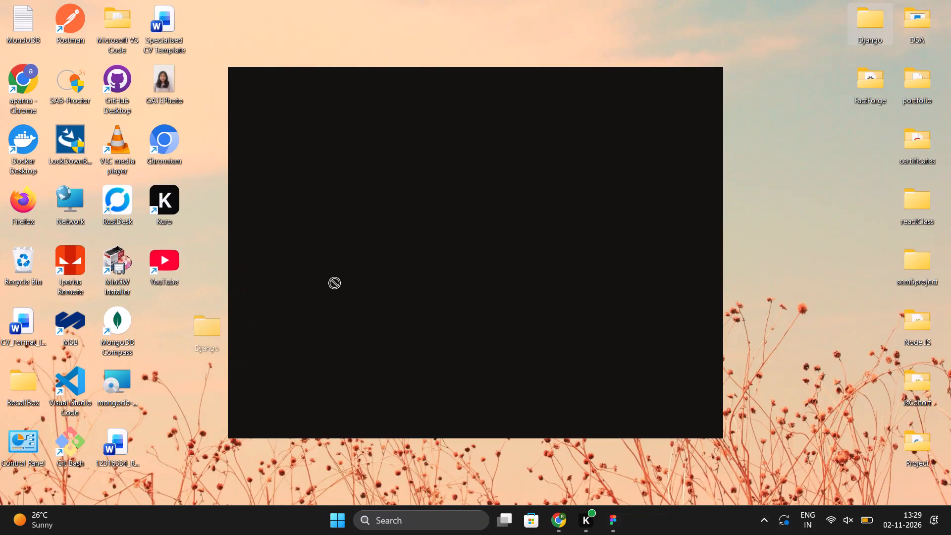
Open the myproject folder inside the Django folder on the desktop in File Explorer.
double_click(873, 36)
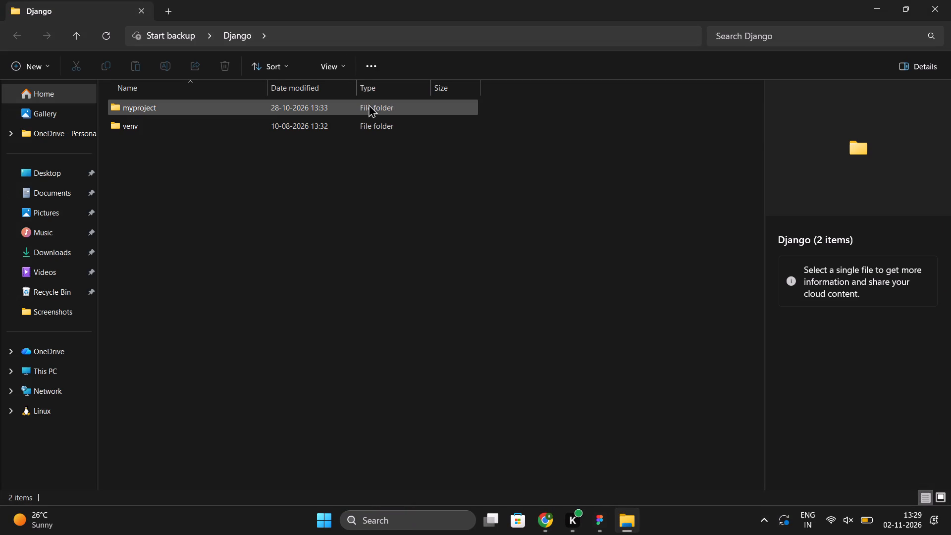
click(365, 105)
double_click(359, 105)
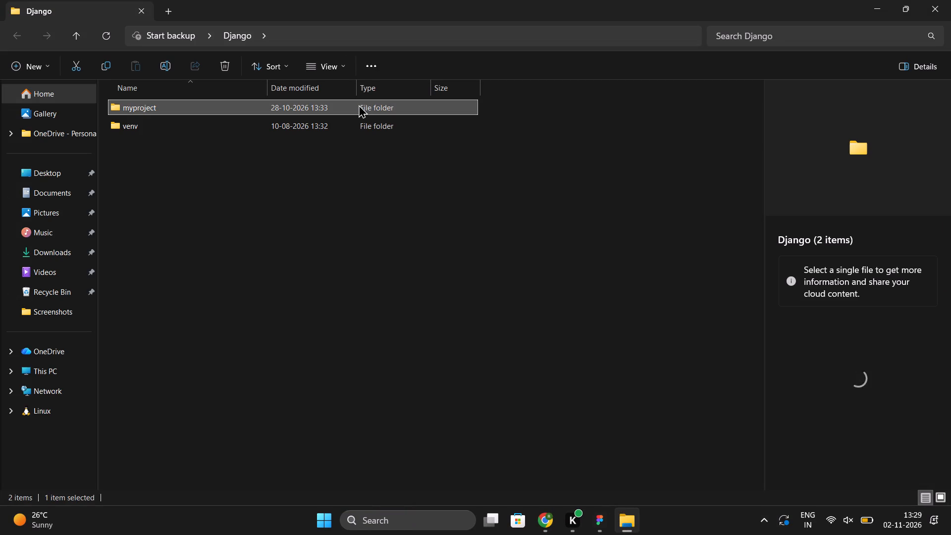
Launch a command prompt at the myproject folder by replacing the folder path with cmd.
double_click(363, 25)
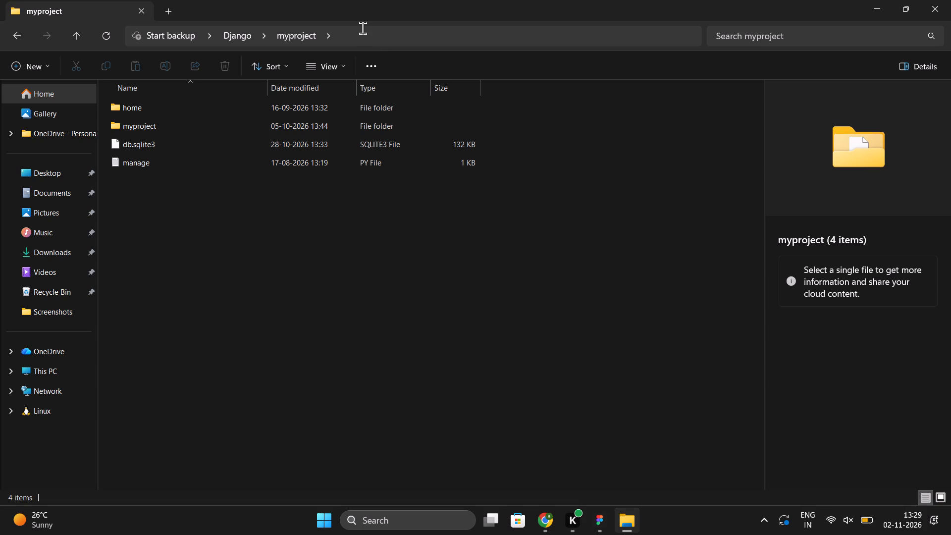
triple_click(363, 28)
click(363, 28)
key(BackSpace)
key(BackSpace)
key(BackSpace)
key(BackSpace)
key(BackSpace)
key(BackSpace)
key(BackSpace)
key(BackSpace)
key(BackSpace)
key(BackSpace)
key(BackSpace)
key(BackSpace)
key(BackSpace)
key(BackSpace)
key(BackSpace)
key(BackSpace)
key(BackSpace)
key(BackSpace)
key(BackSpace)
key(BackSpace)
key(BackSpace)
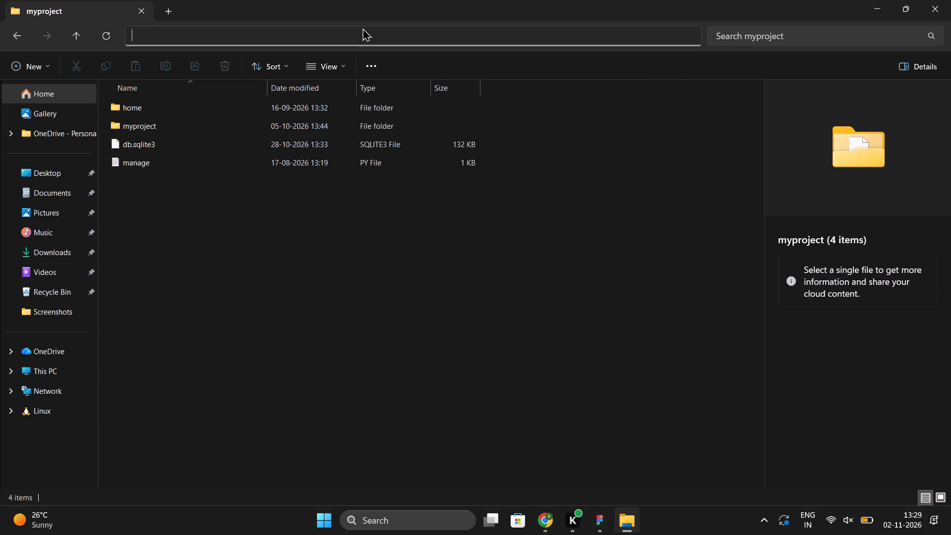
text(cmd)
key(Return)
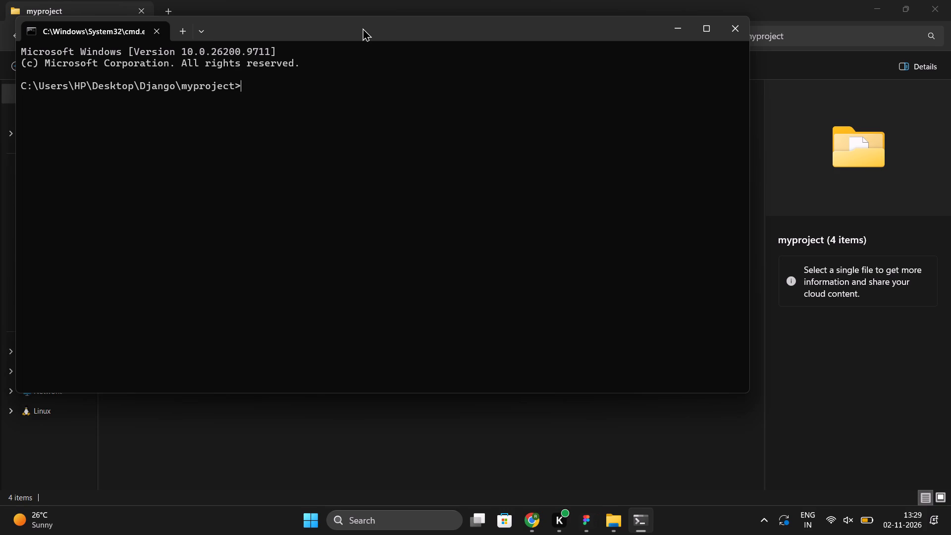
Run "code ." in the command prompt to open the myproject folder in Visual Studio Code.
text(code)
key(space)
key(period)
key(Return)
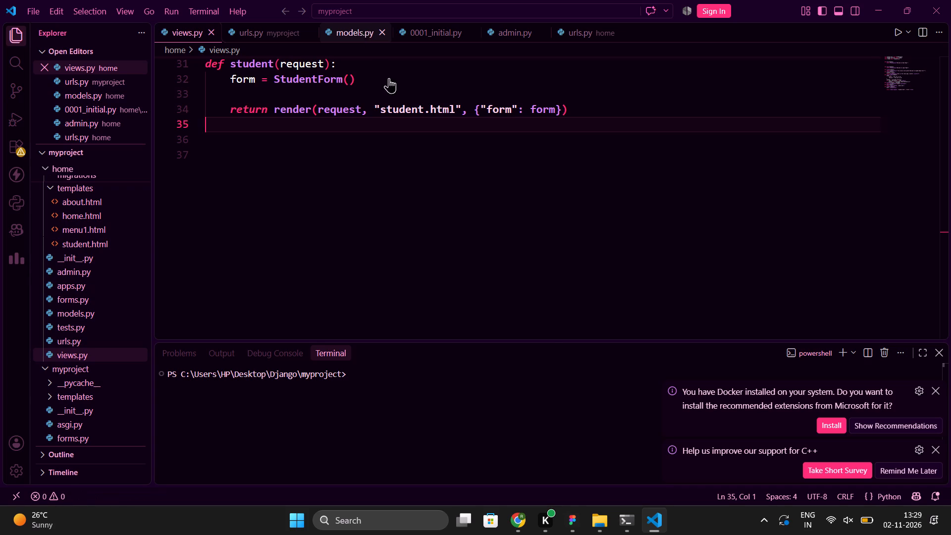
Remove the blank lines separating the home, login and signUp functions and the one inside the student function in views.py.
scroll(387, 161, up, 19)
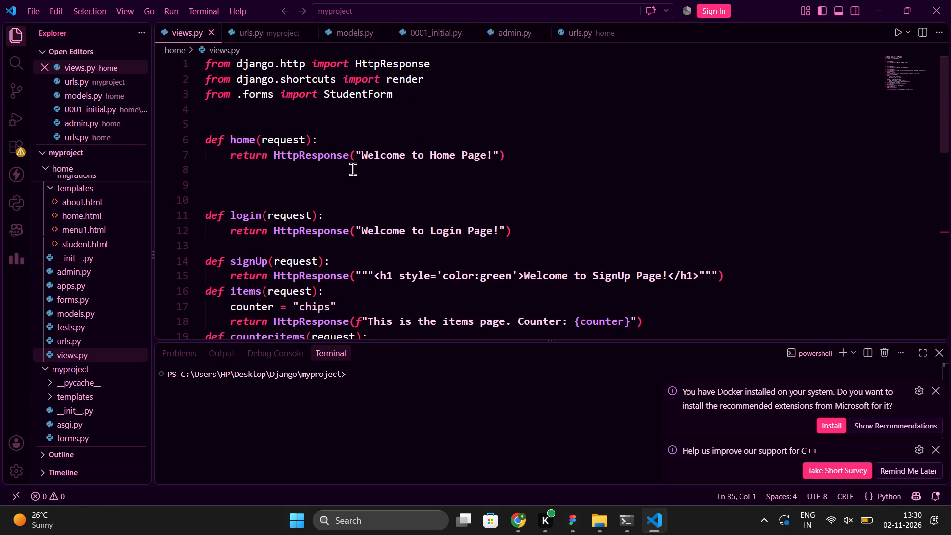
click(352, 169)
key(Down)
key(Down)
key(BackSpace)
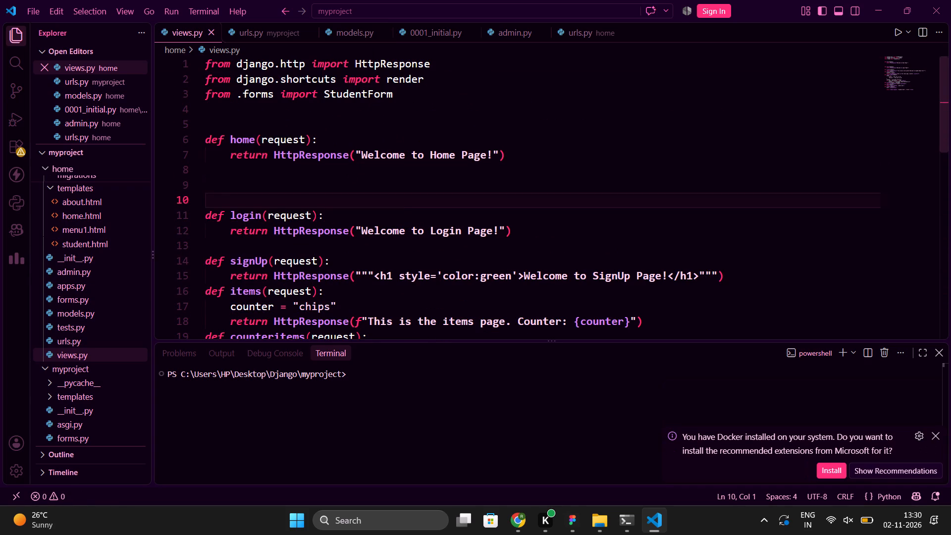
key(BackSpace)
key(BackSpace)
scroll(352, 169, down, 1)
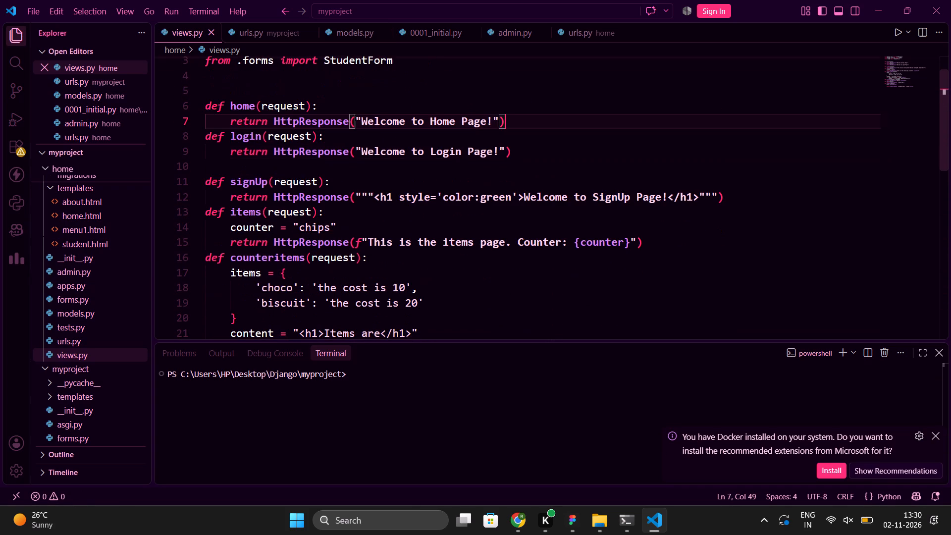
click(282, 163)
key(BackSpace)
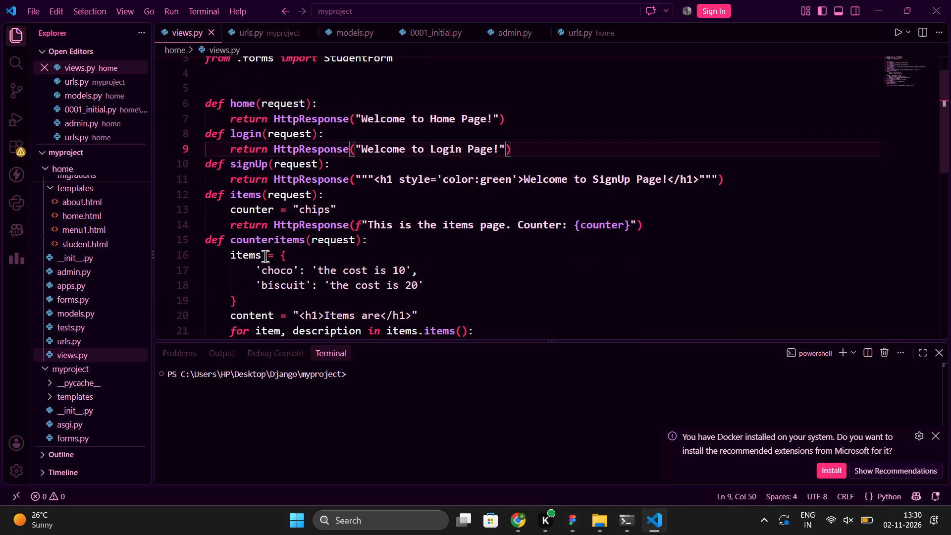
scroll(231, 306, down, 5)
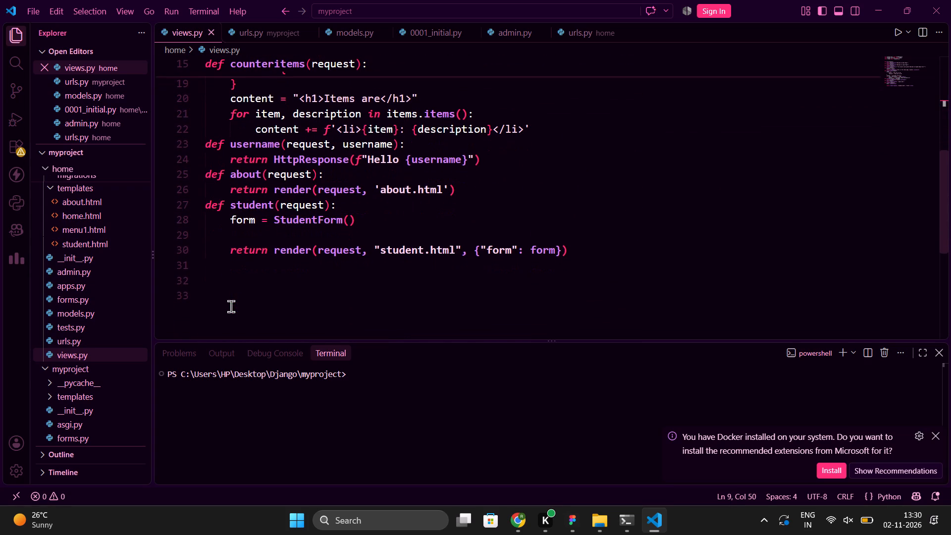
click(215, 238)
key(BackSpace)
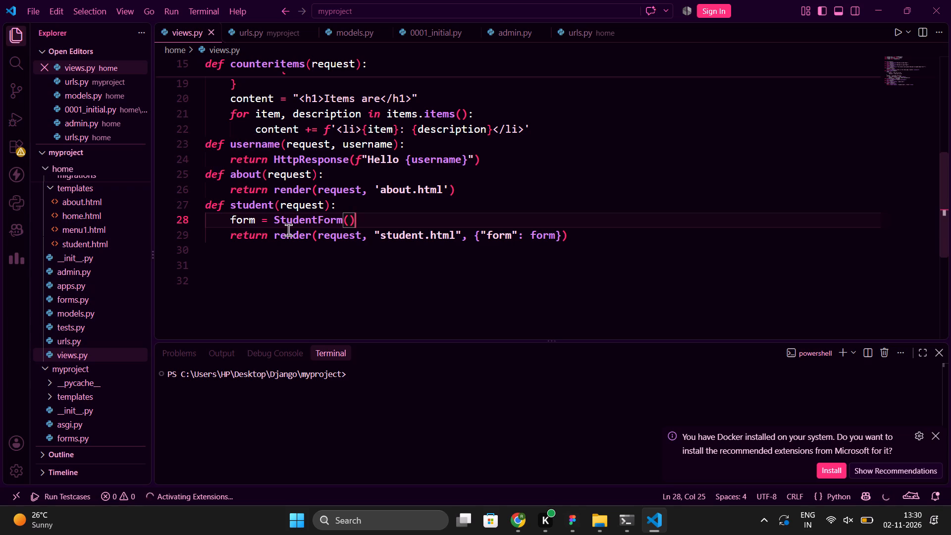
Review the view functions in views.py, the URL patterns in myproject's urls.py and the Student model in models.py.
scroll(288, 230, up, 3)
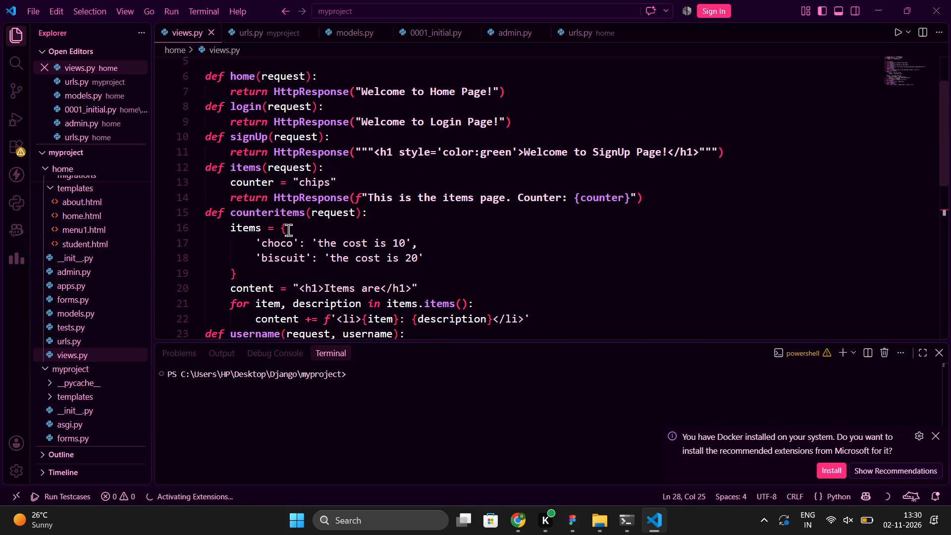
scroll(288, 230, up, 6)
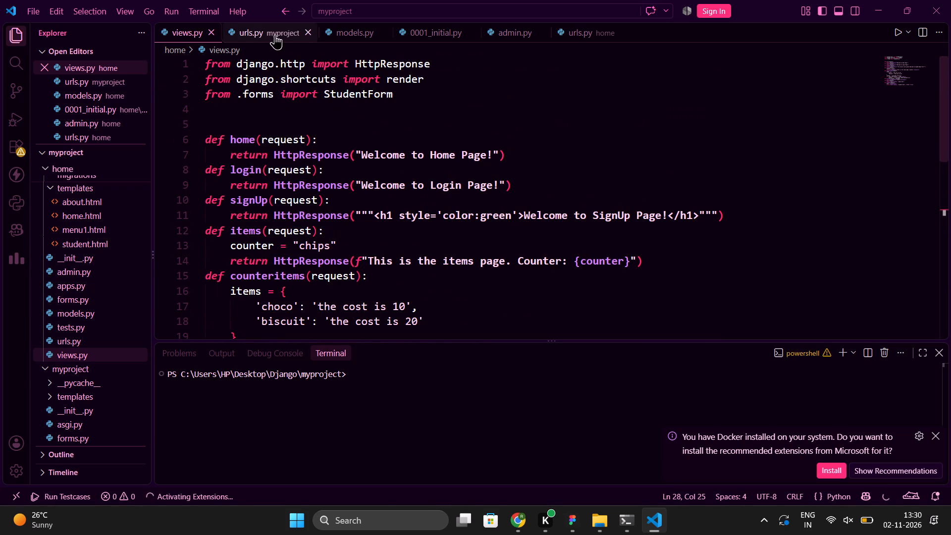
click(264, 33)
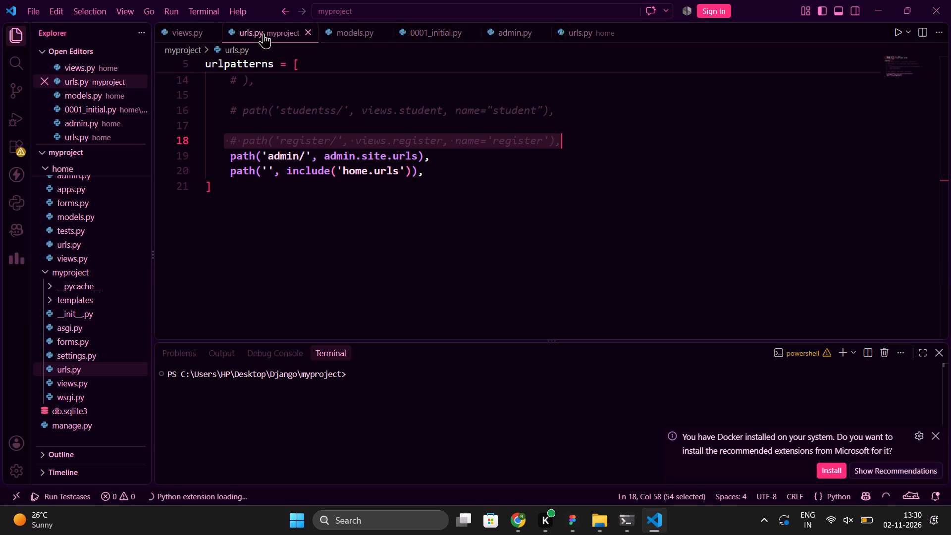
scroll(264, 33, up, 2)
click(358, 29)
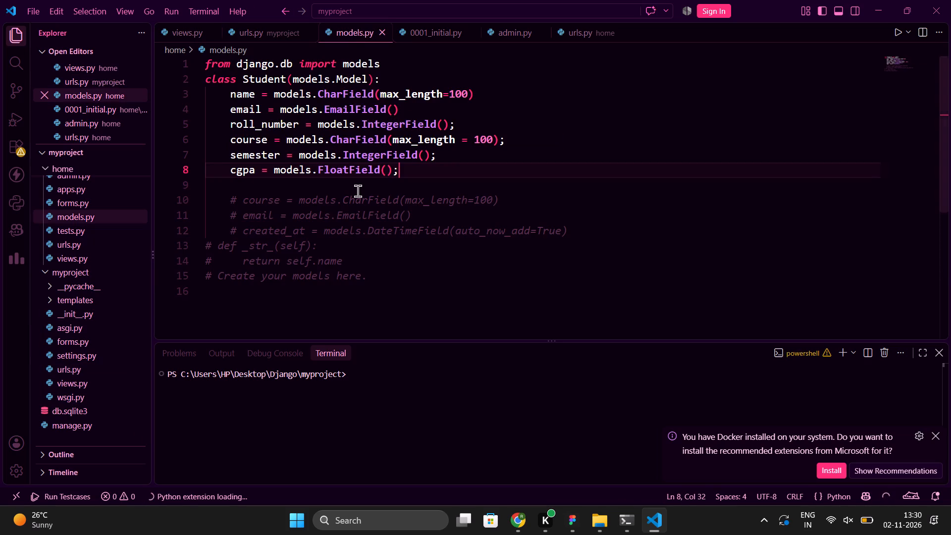
scroll(358, 191, up, 7)
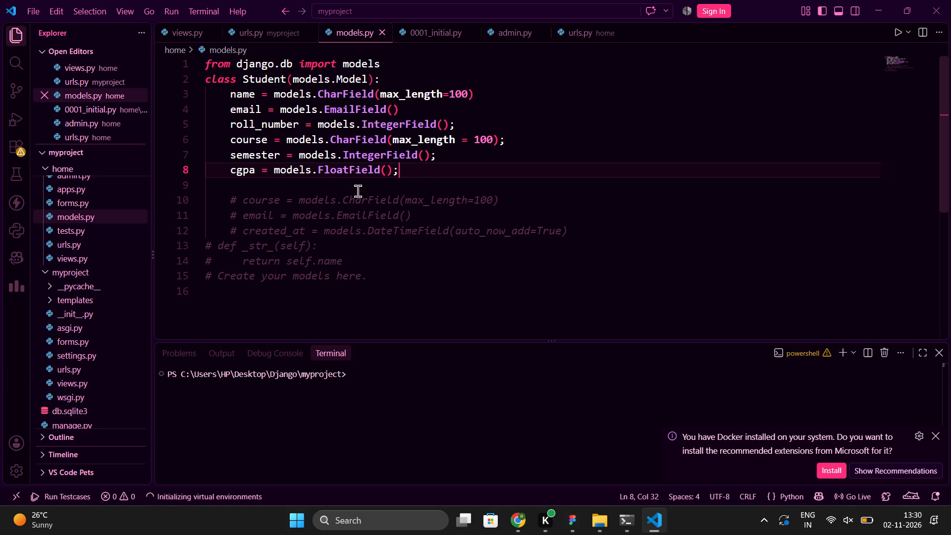
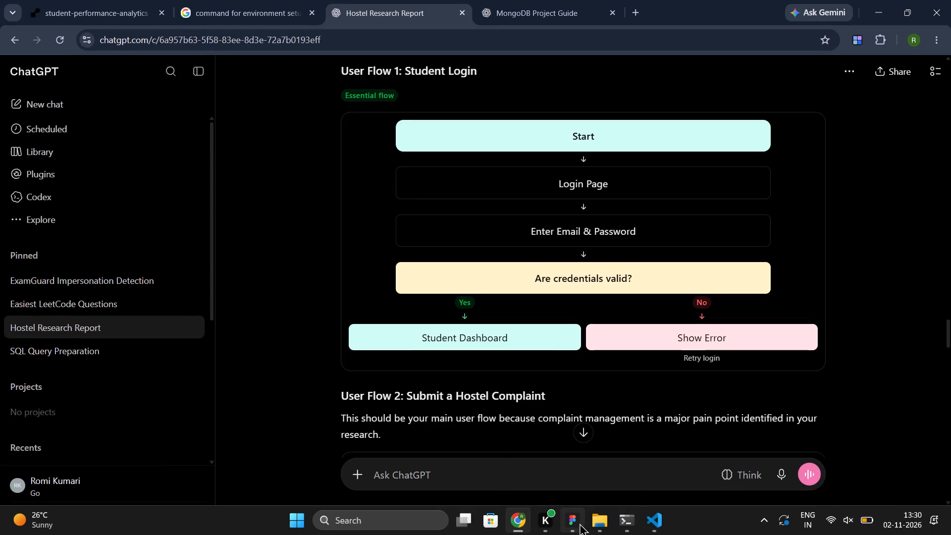
In Figma, duplicate the Students rectangle and place the copy directly below it, at the tip of the arrow.
click(582, 459)
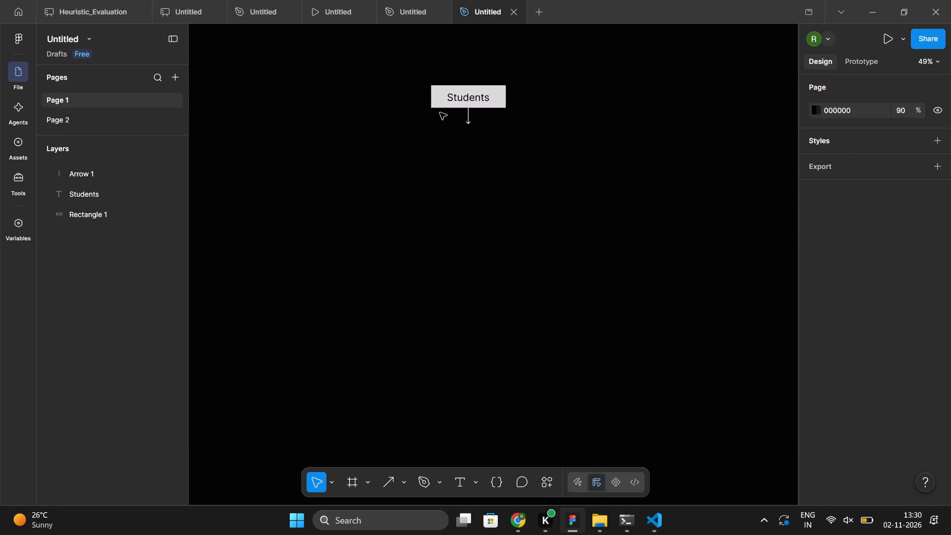
click(439, 109)
key(ctrl+d)
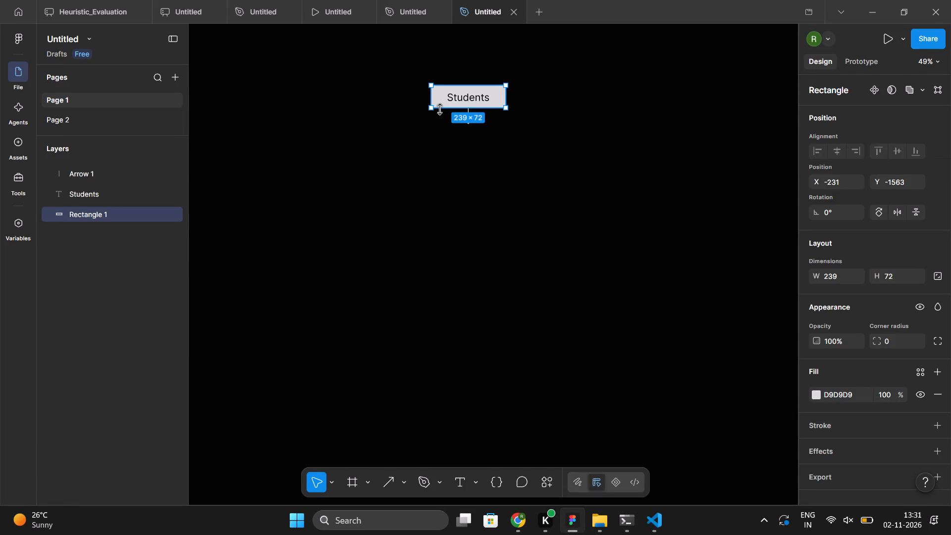
drag(441, 100, 441, 140)
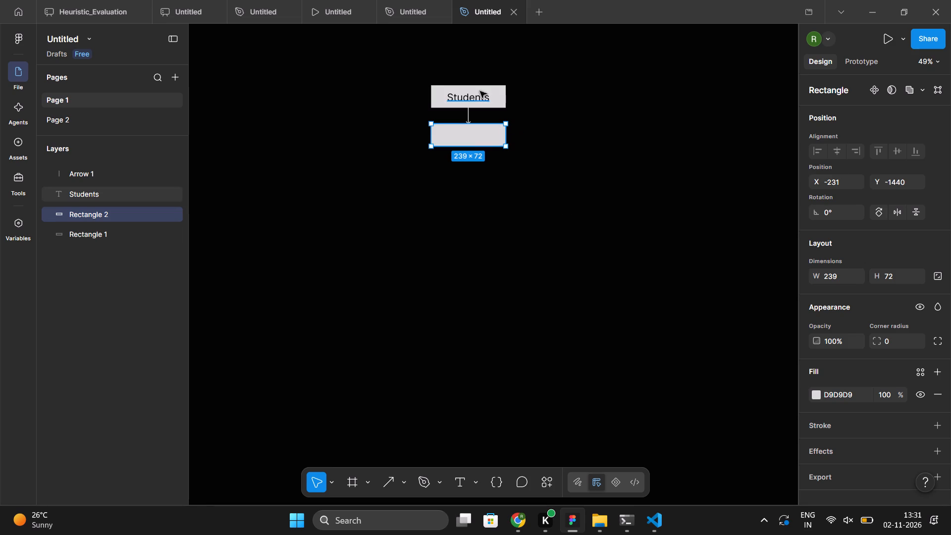
Duplicate the Students label, centre the copy in the empty second box and change its text to "Login Page".
click(479, 97)
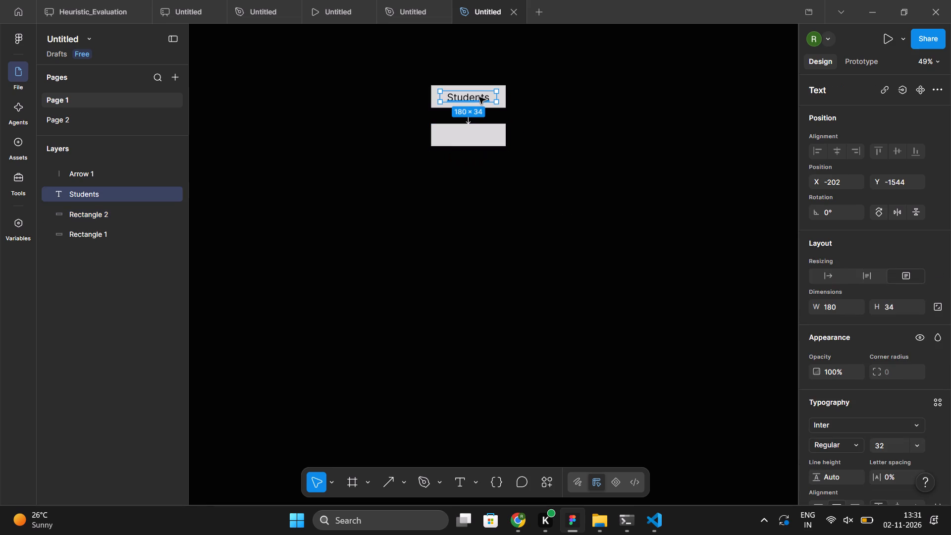
key(ctrl+d)
drag(478, 97, 477, 138)
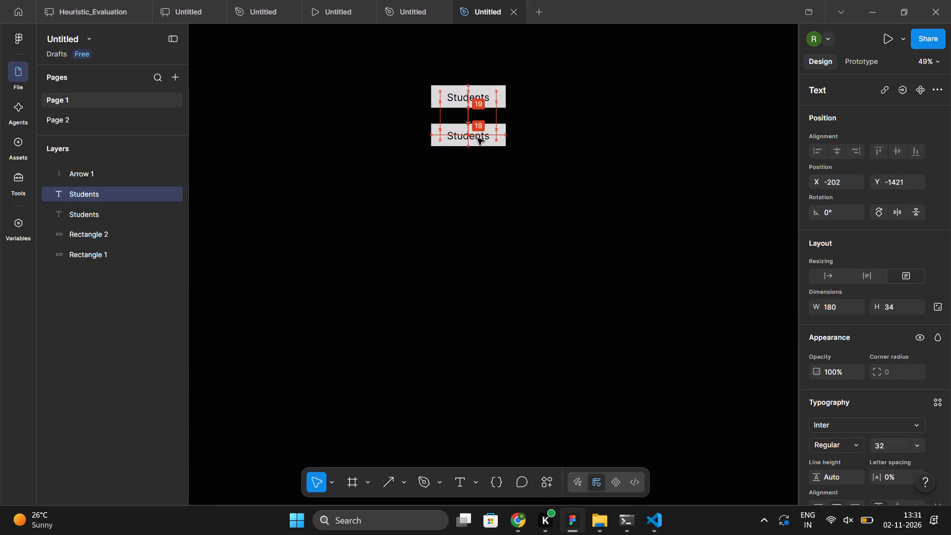
drag(477, 138, 476, 135)
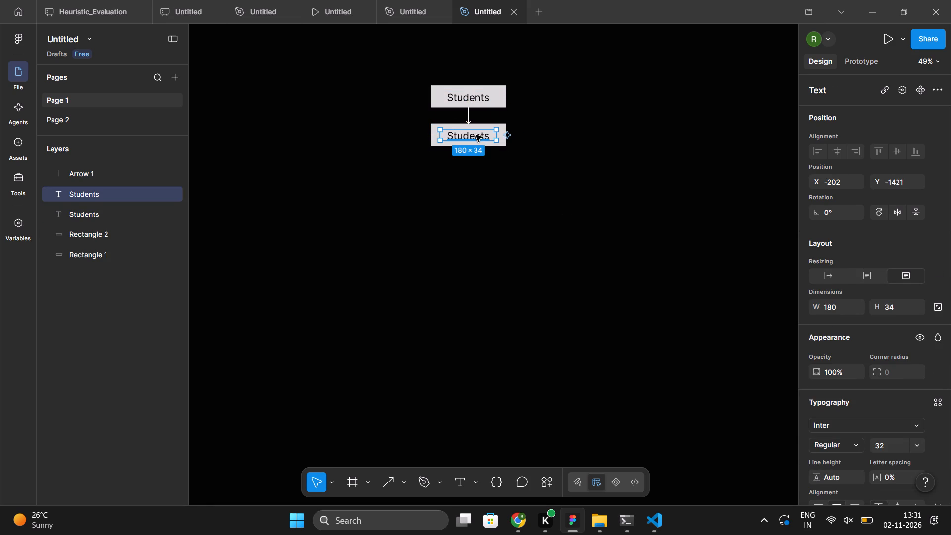
triple_click(476, 135)
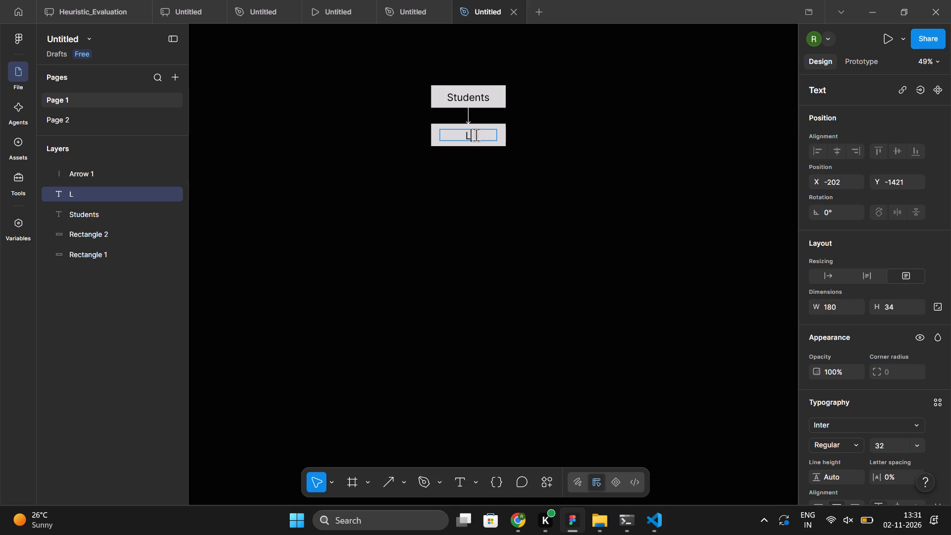
key(BackSpace)
key(BackSpace)
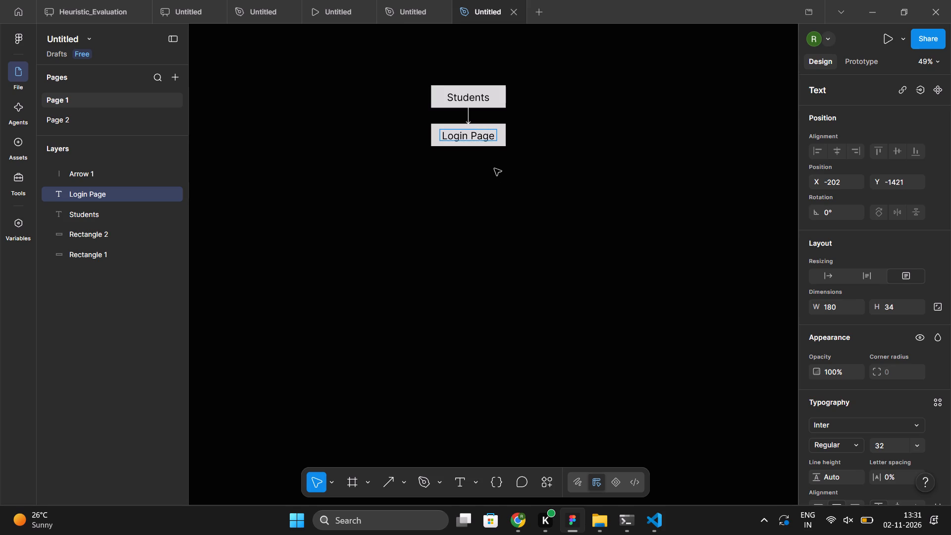
click(503, 180)
click(509, 228)
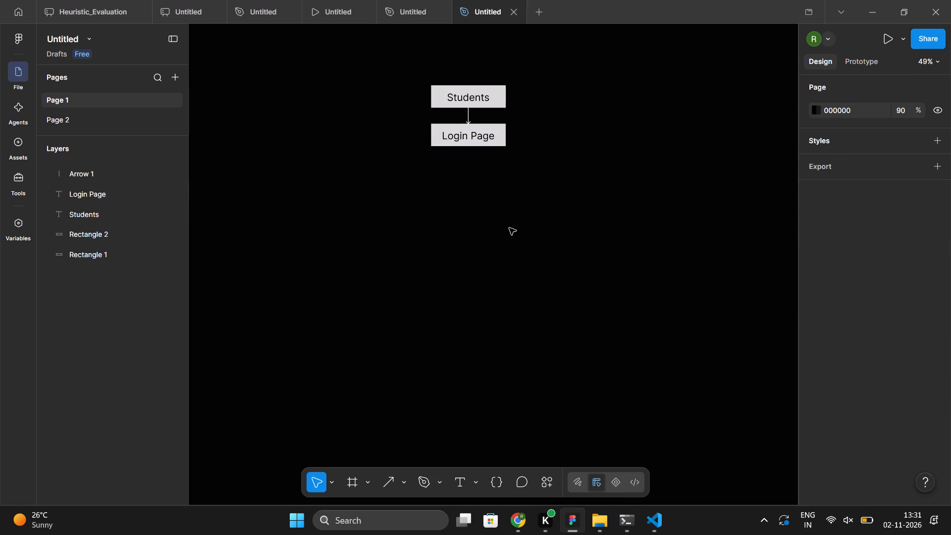
Check ChatGPT's Student Login flow, then duplicate the connecting arrow in Figma and attach the copy beneath the Login Page box.
click(527, 525)
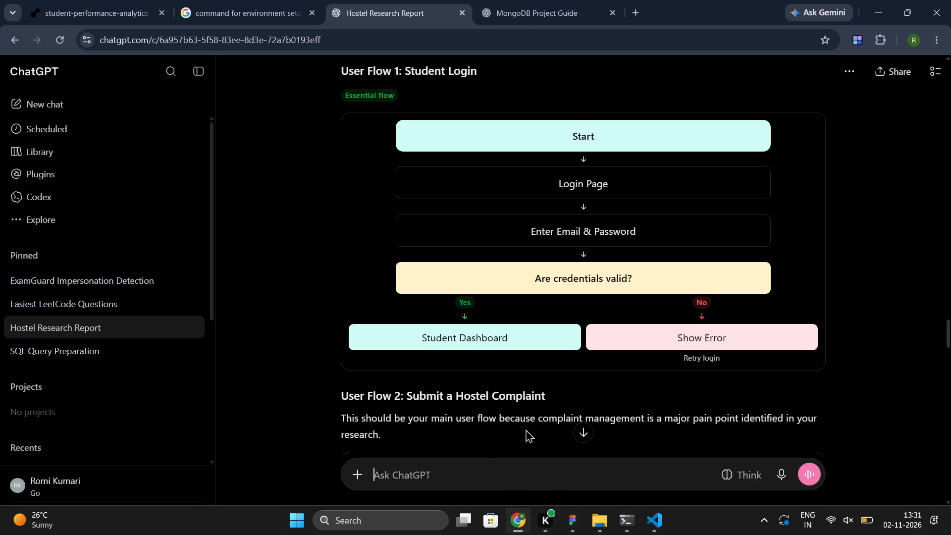
click(570, 471)
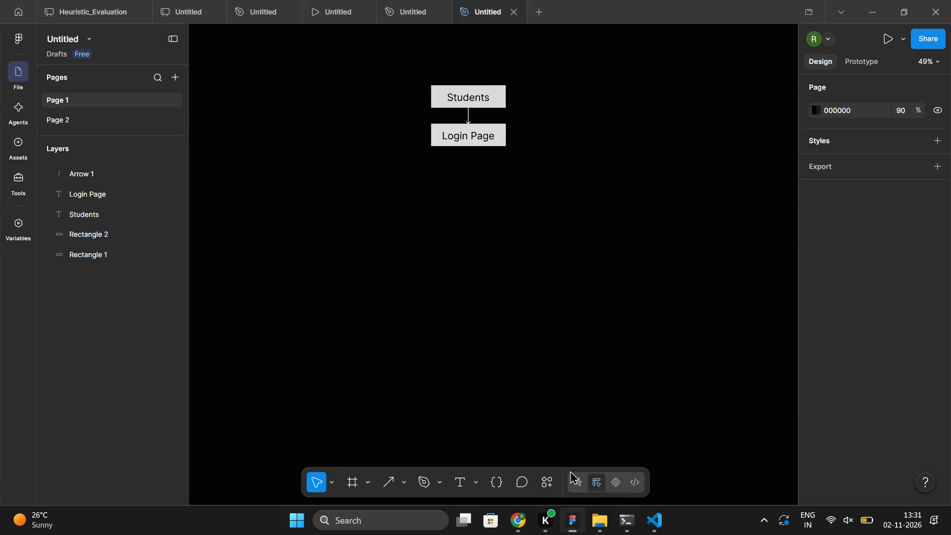
click(497, 142)
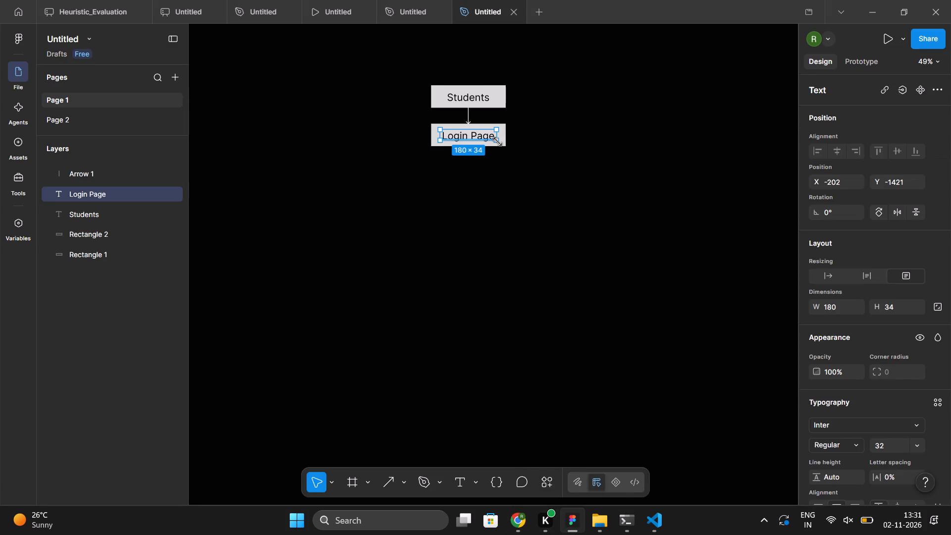
click(501, 179)
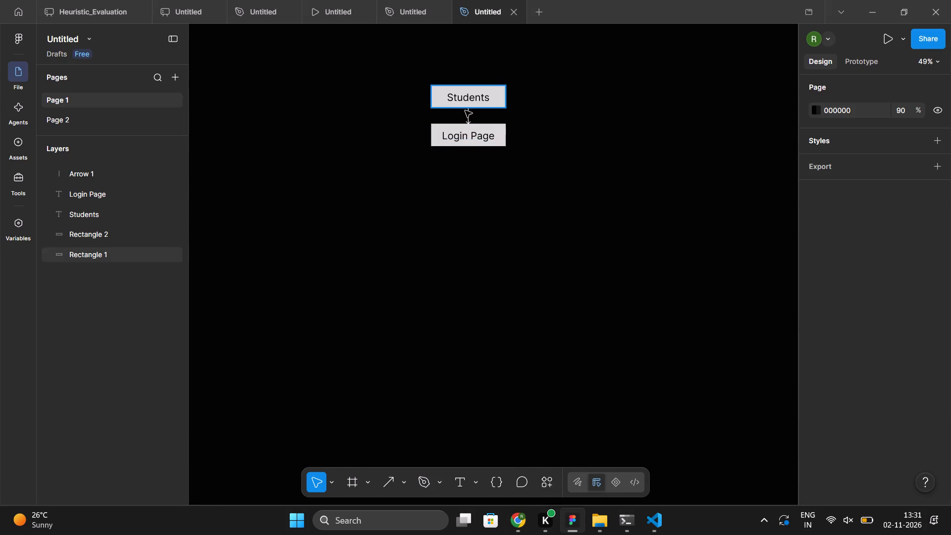
click(468, 116)
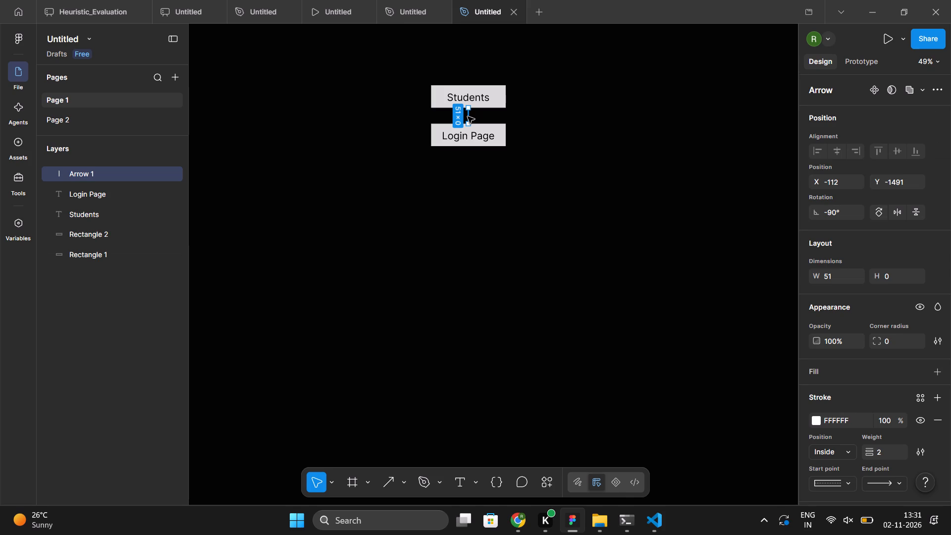
key(ctrl+d)
drag(468, 116, 470, 159)
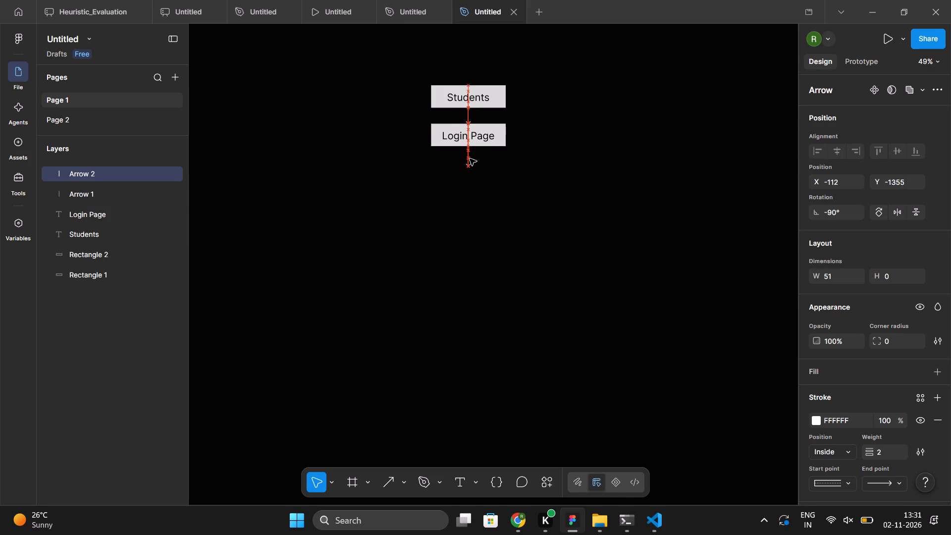
drag(470, 159, 466, 156)
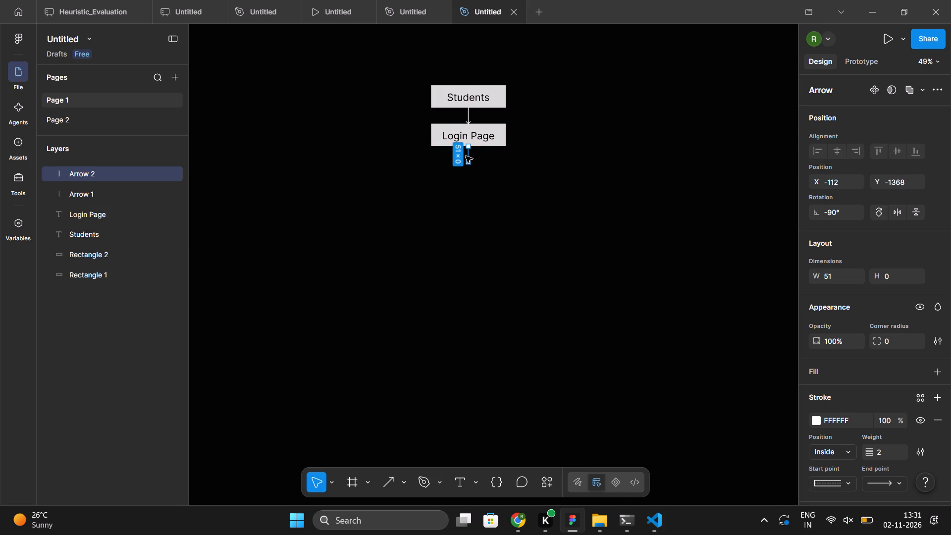
click(496, 227)
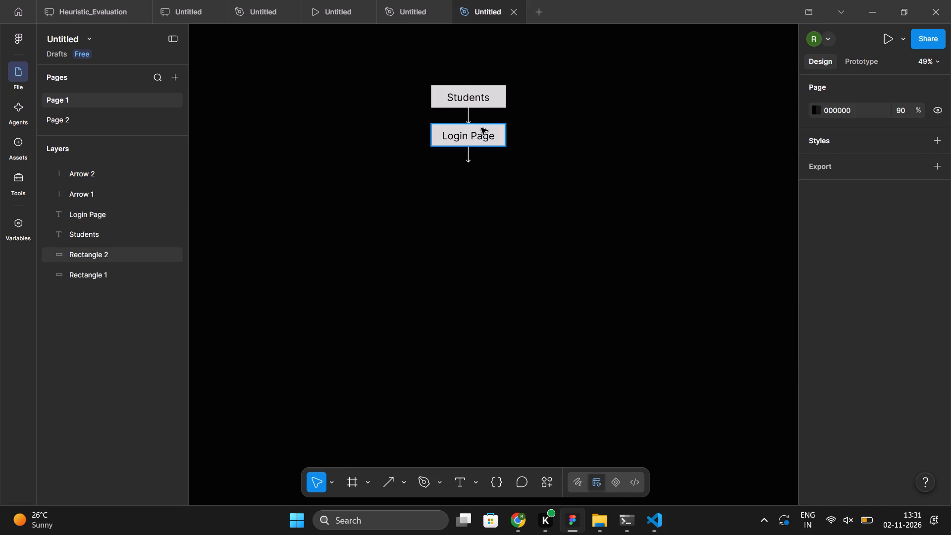
Duplicate the Login Page rectangle as a third box of about 239 × 66, aligned at the tip of the second arrow.
click(481, 128)
click(523, 182)
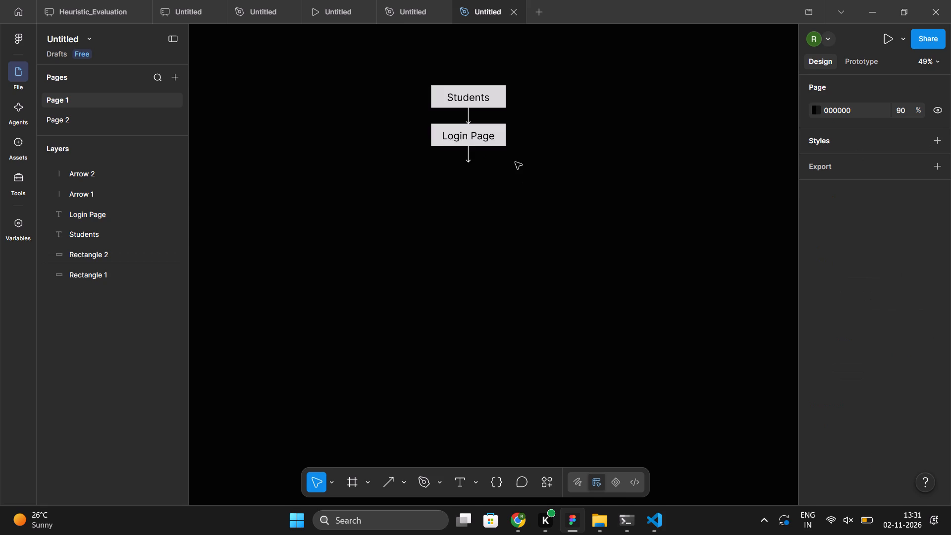
click(505, 147)
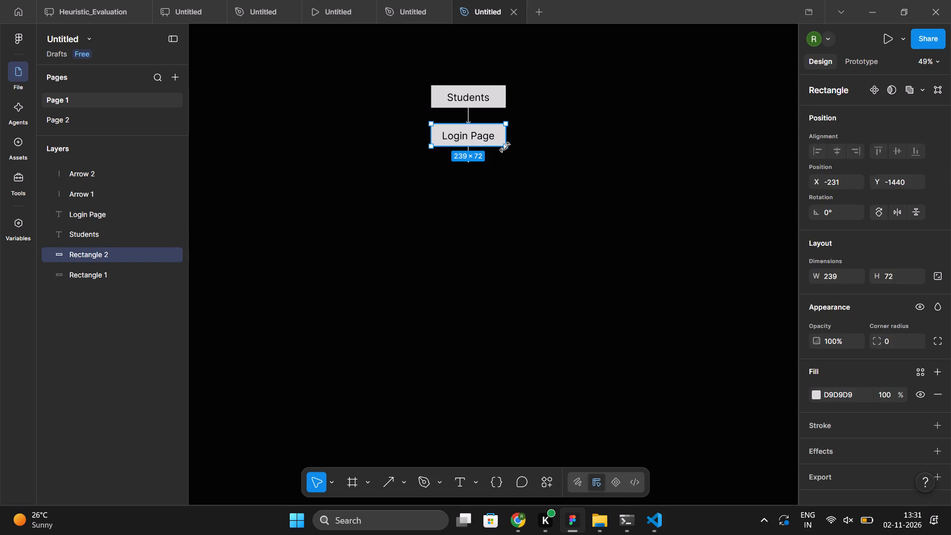
key(ctrl+d)
drag(502, 137, 502, 167)
click(508, 179)
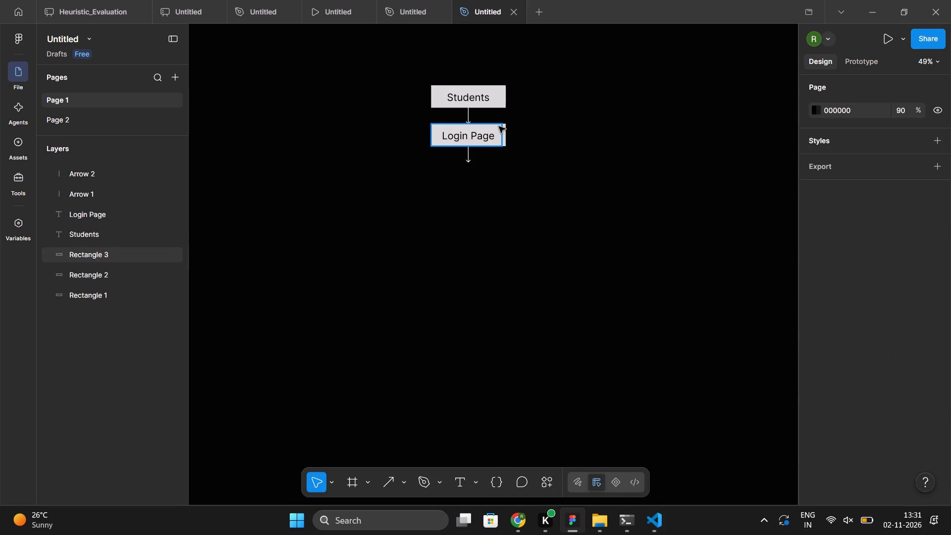
drag(492, 127, 495, 156)
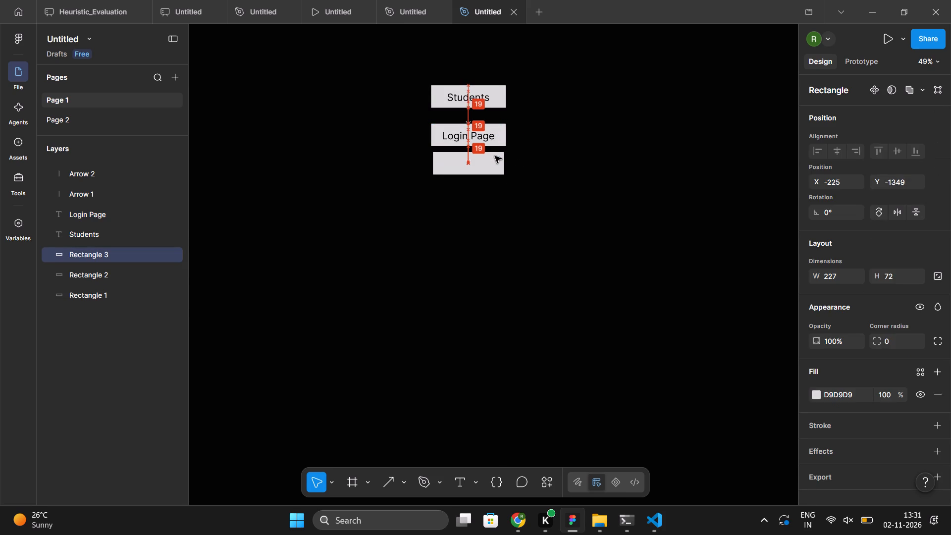
drag(495, 156, 491, 156)
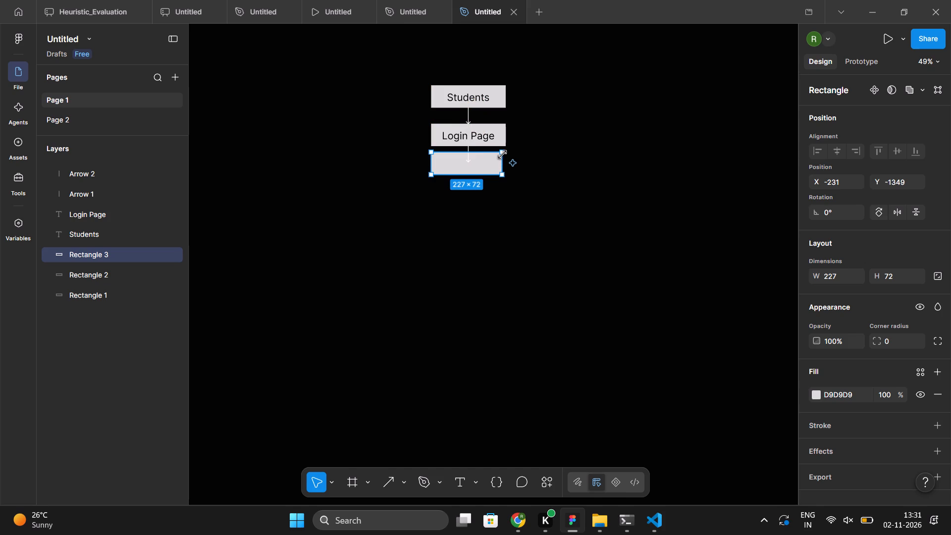
drag(502, 154, 503, 154)
drag(503, 154, 508, 154)
click(528, 209)
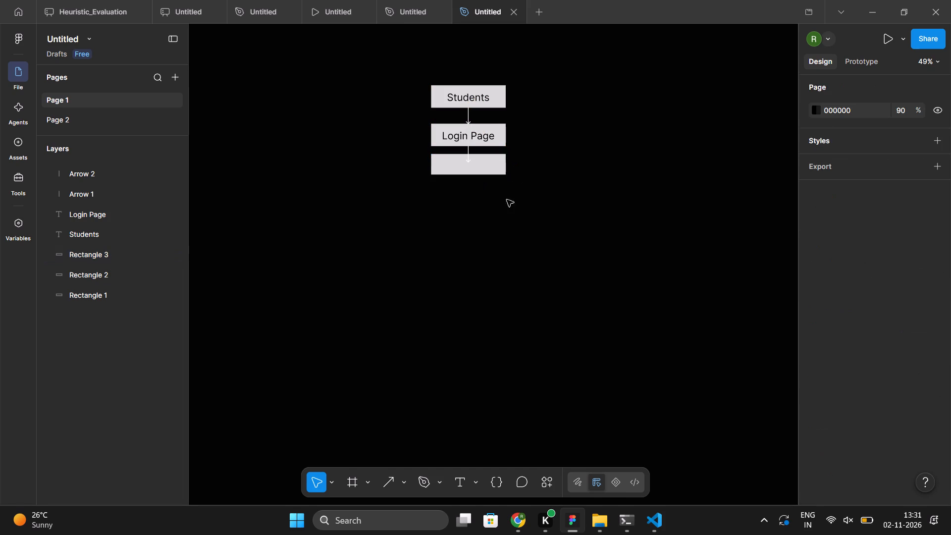
drag(491, 164, 490, 171)
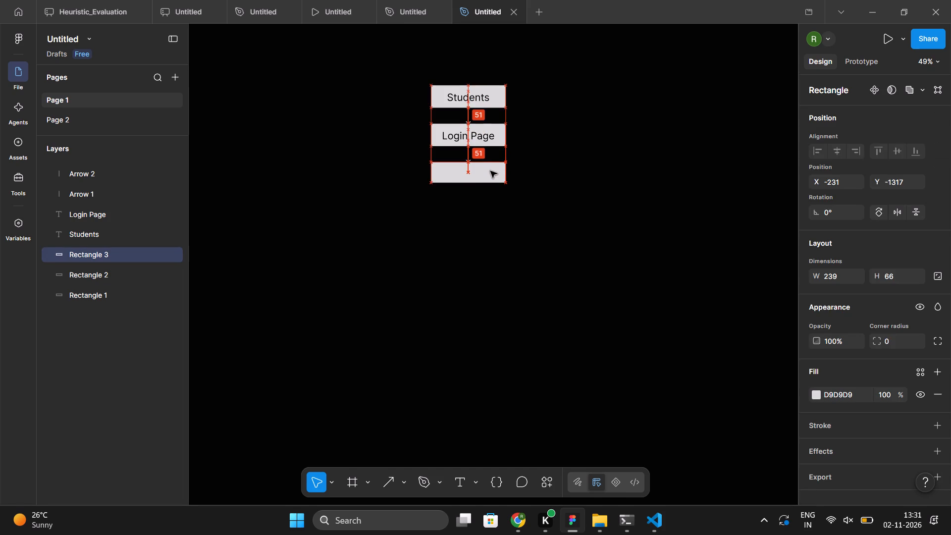
drag(490, 171, 489, 171)
click(491, 196)
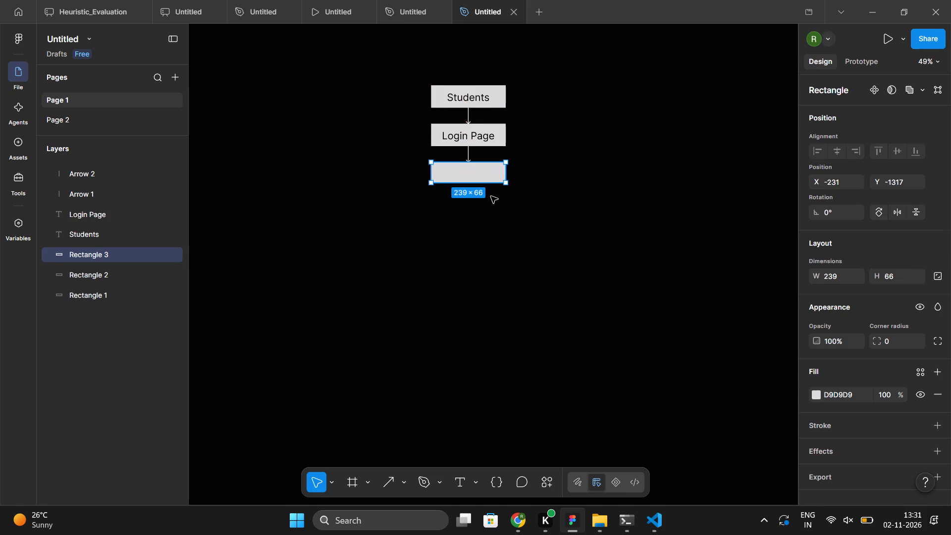
Duplicate the Login Page label, centre the copy in the empty third box and change its text to "Credentials".
click(480, 137)
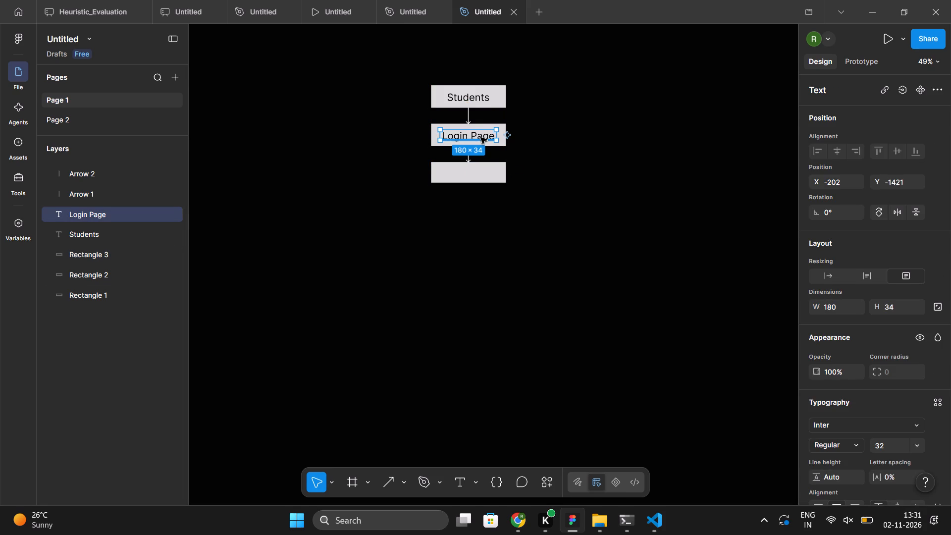
key(ctrl+d)
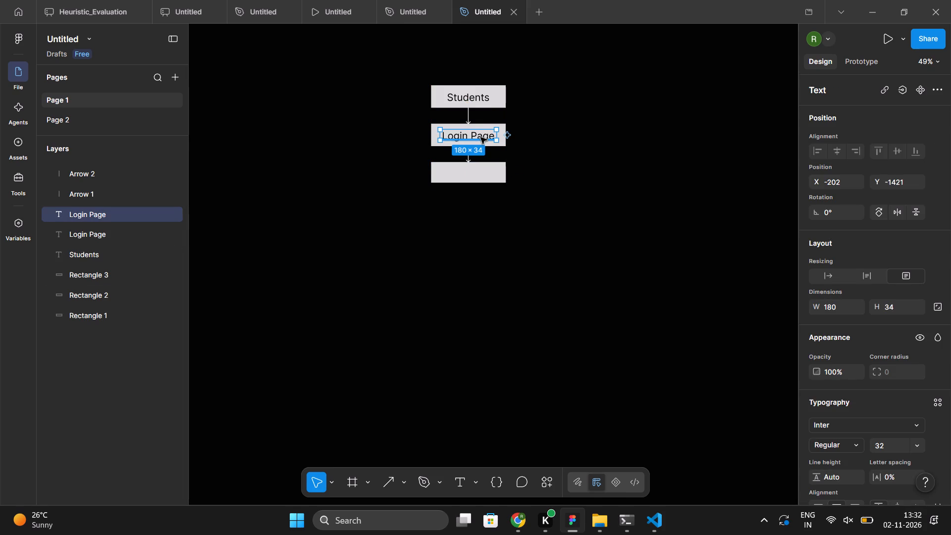
drag(480, 137, 481, 170)
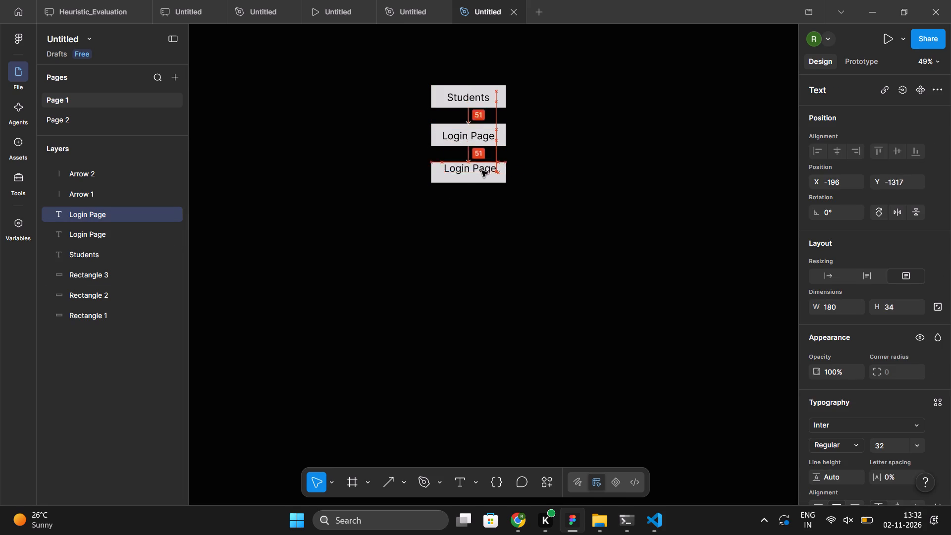
drag(481, 170, 481, 172)
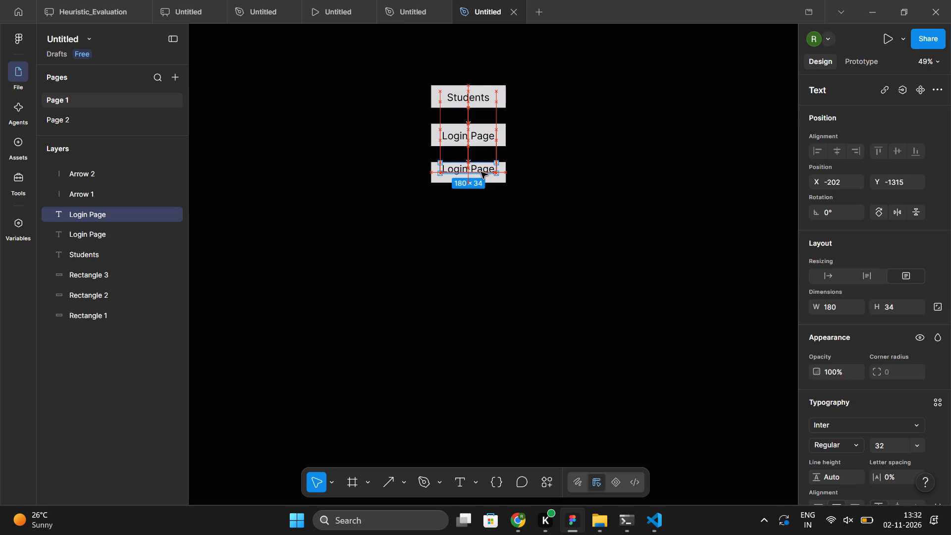
drag(481, 172, 481, 173)
double_click(481, 173)
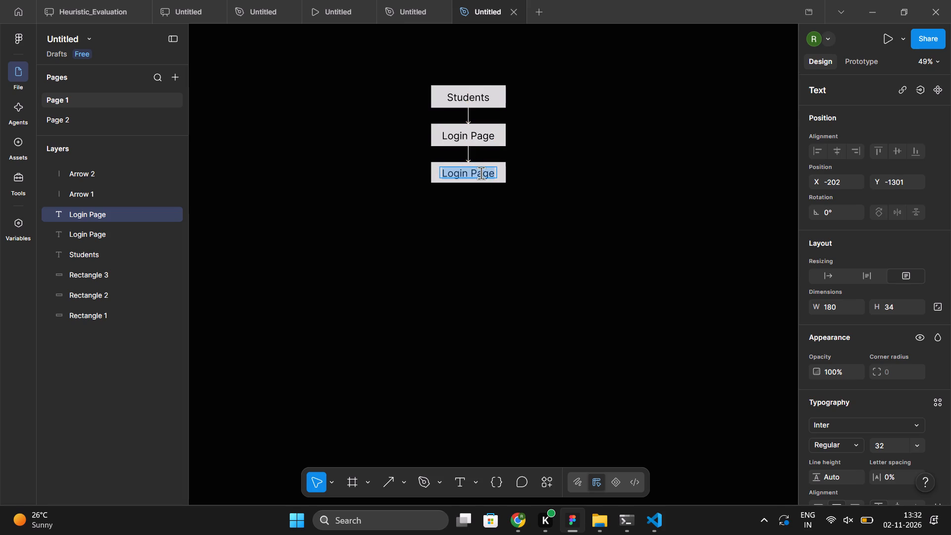
key(c)
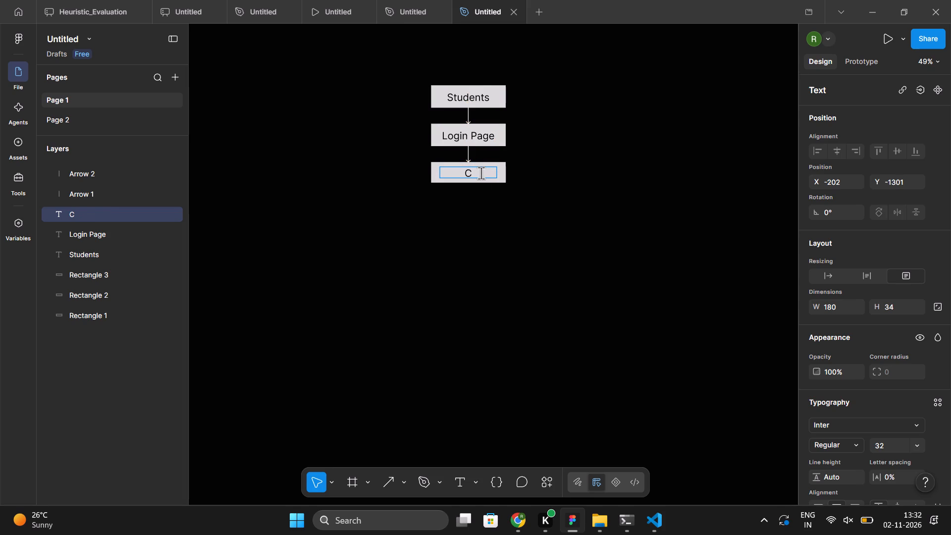
text(redent)
text(ials)
click(512, 223)
click(535, 200)
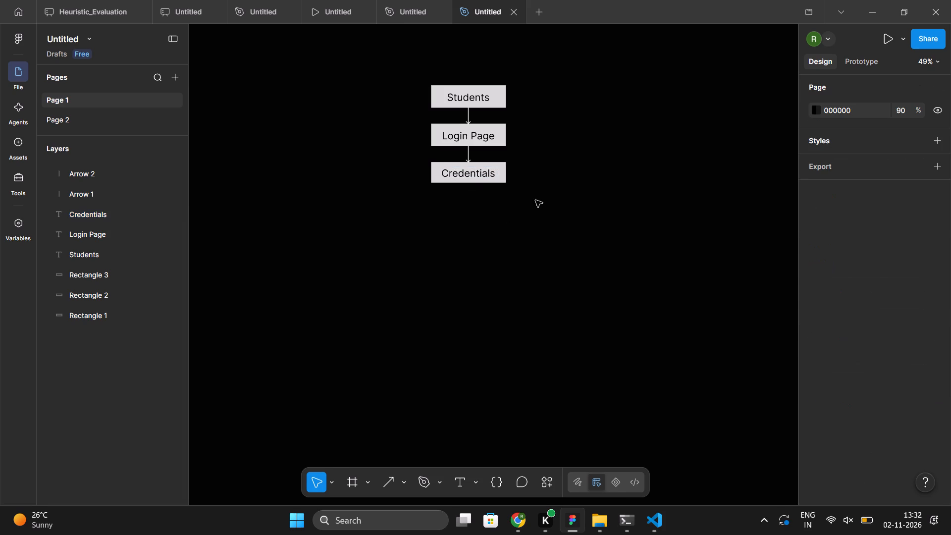
Set the corner radius of the Credentials box's rectangle to 10.
click(506, 184)
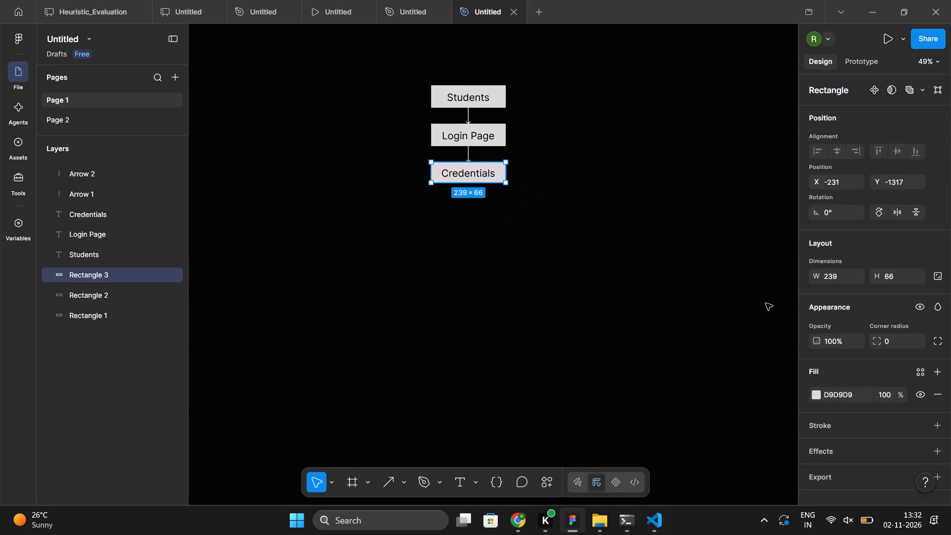
click(905, 345)
key(BackSpace)
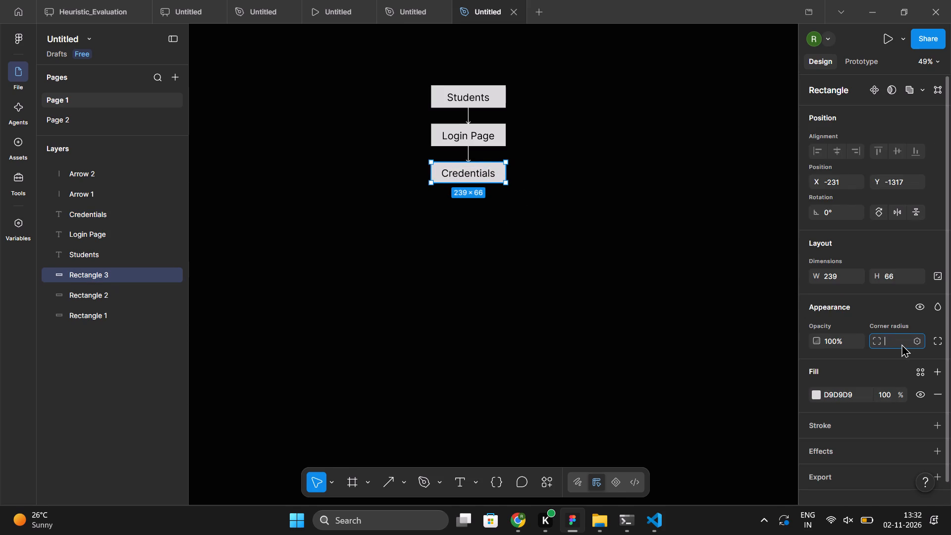
text(10)
key(Return)
click(808, 378)
click(649, 357)
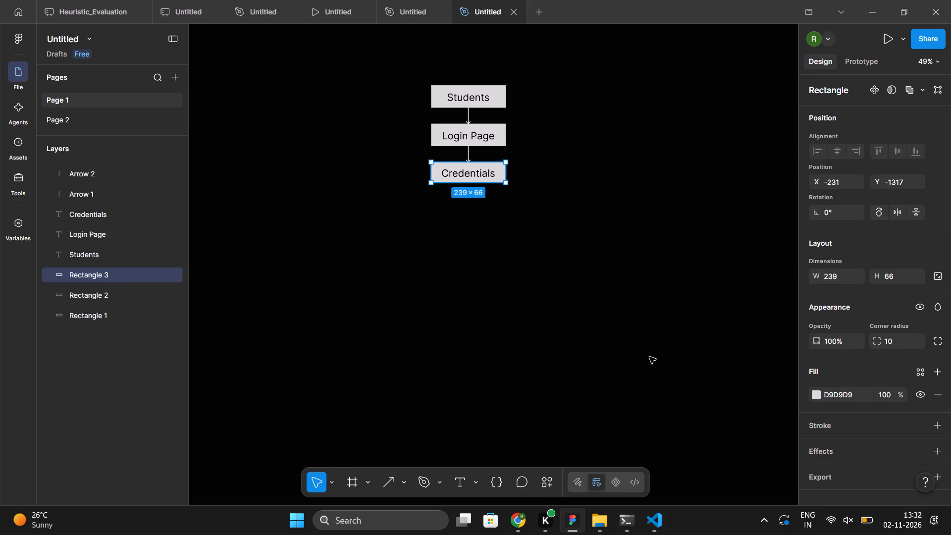
Set the corner radius of the Login Page box's rectangle to 10.
click(504, 140)
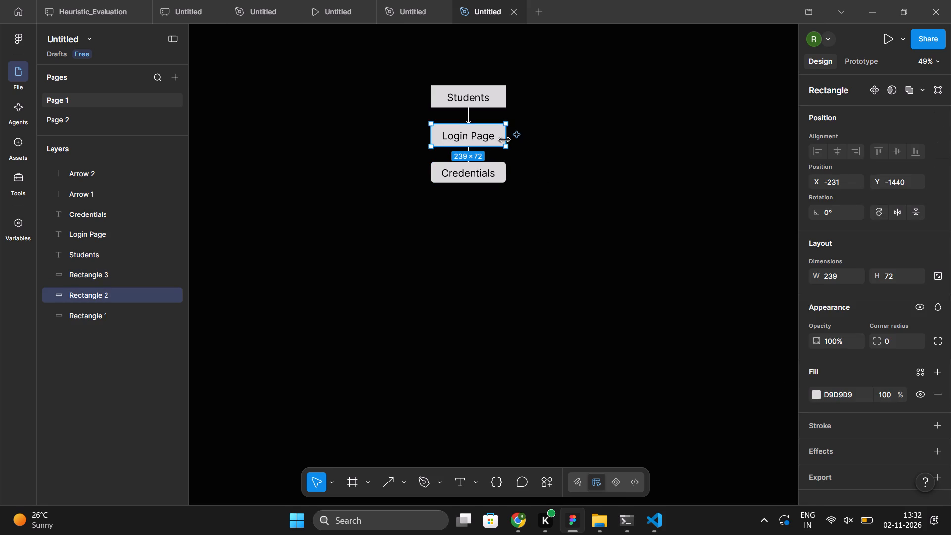
click(898, 338)
key(BackSpace)
text(10)
key(Return)
click(950, 385)
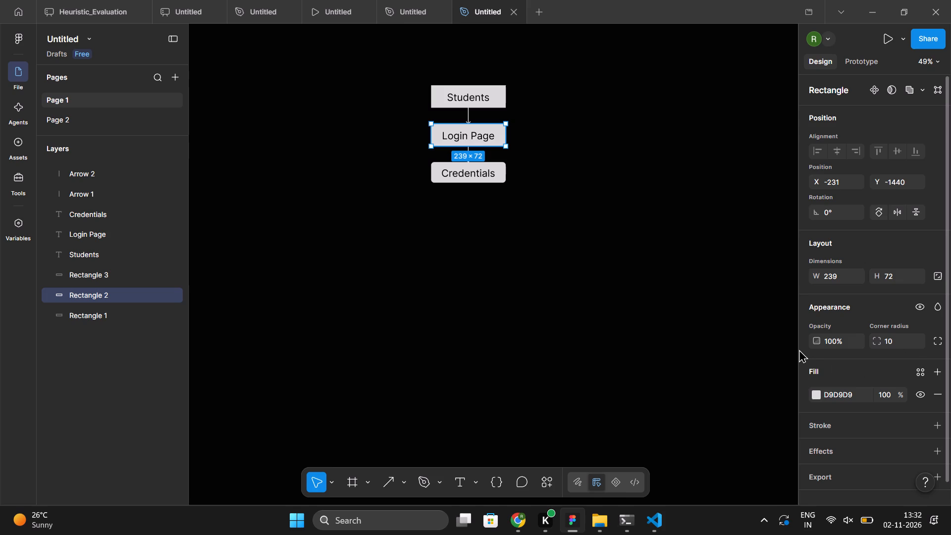
click(799, 349)
click(677, 304)
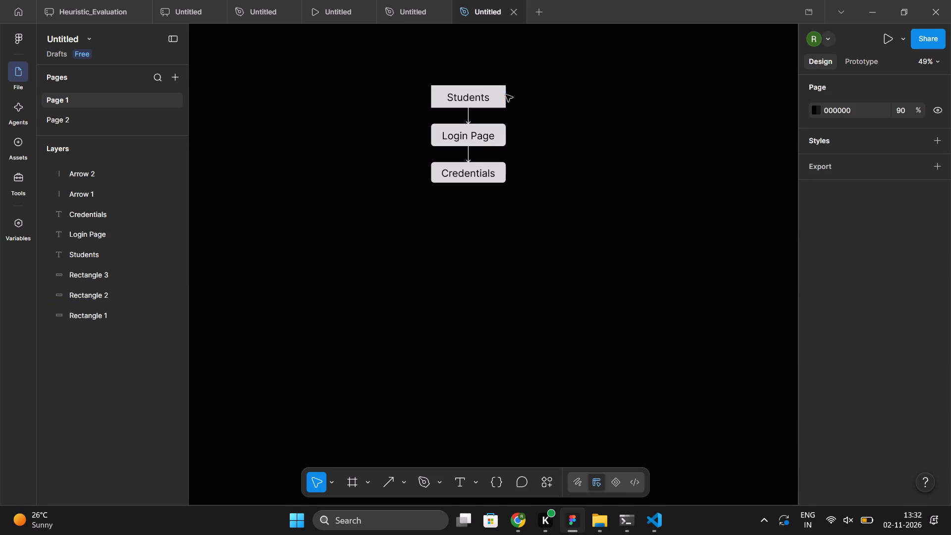
Set the corner radius of the Students box's rectangle to 10.
click(502, 94)
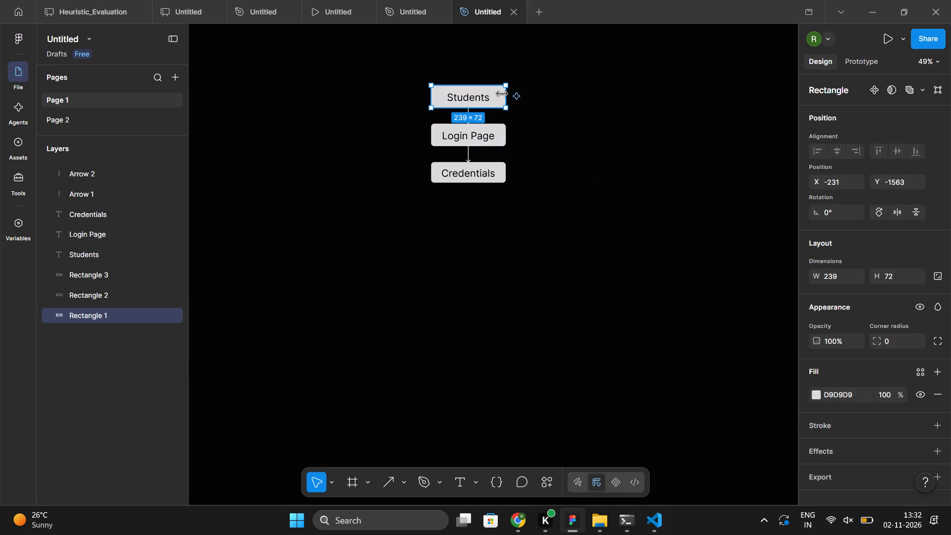
click(897, 339)
key(equal)
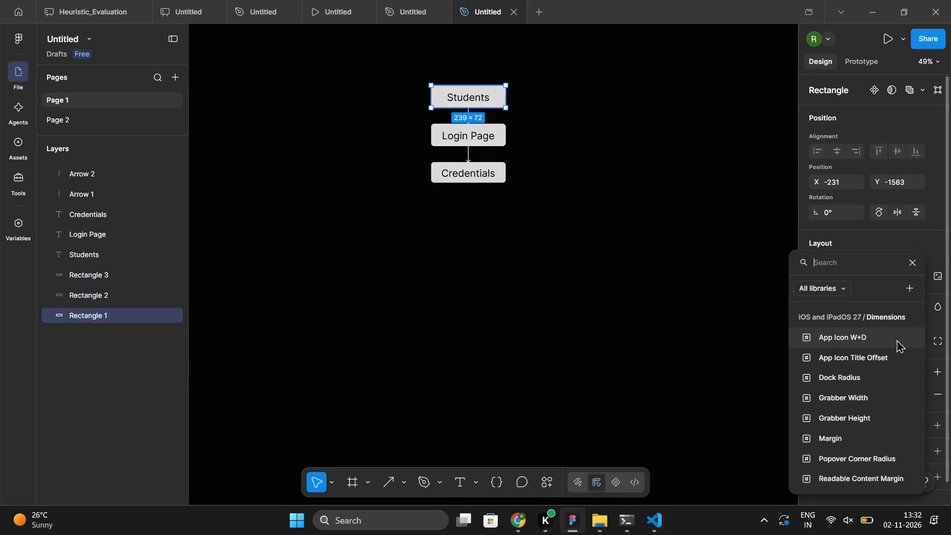
click(758, 325)
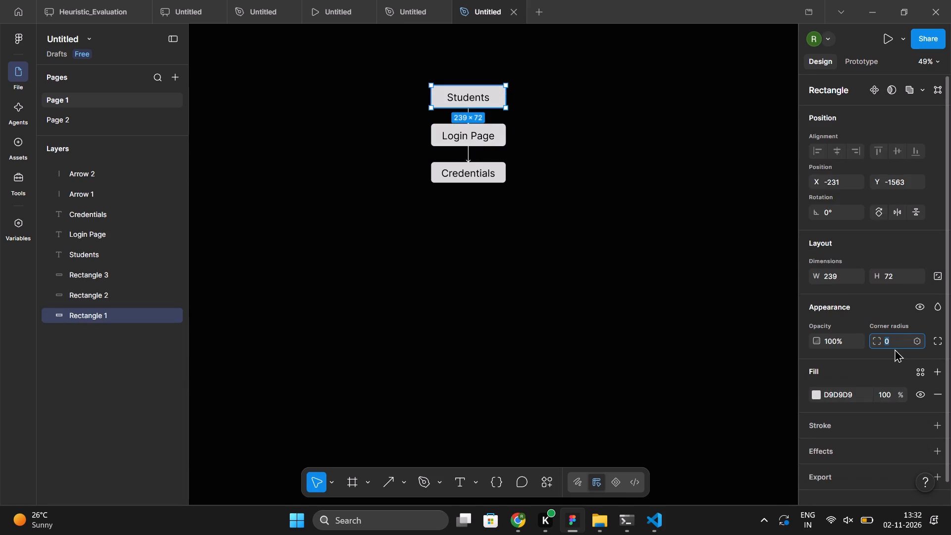
key(BackSpace)
text(10)
key(Return)
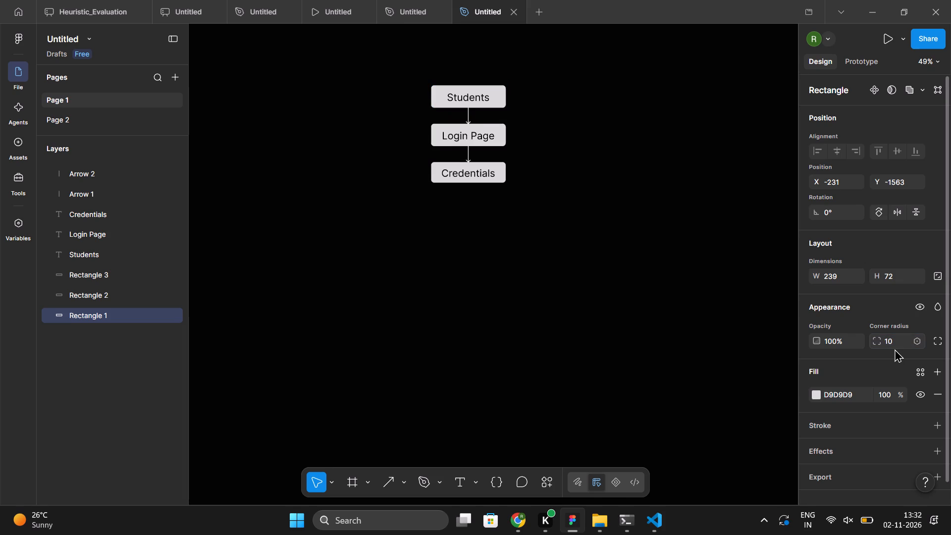
click(477, 245)
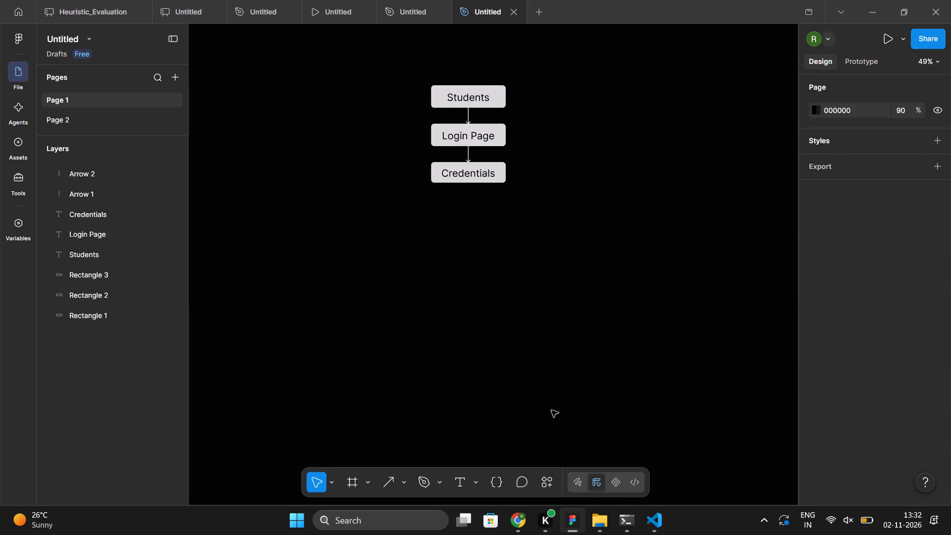
Check ChatGPT's Student Login flow, then duplicate the Login Page rectangle in Figma as a fourth box aligned below Credentials.
click(652, 522)
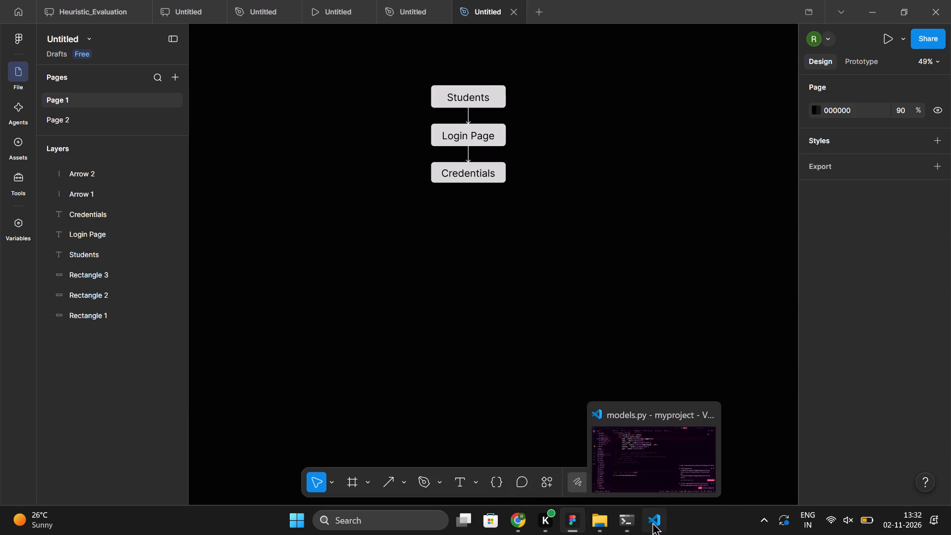
click(527, 516)
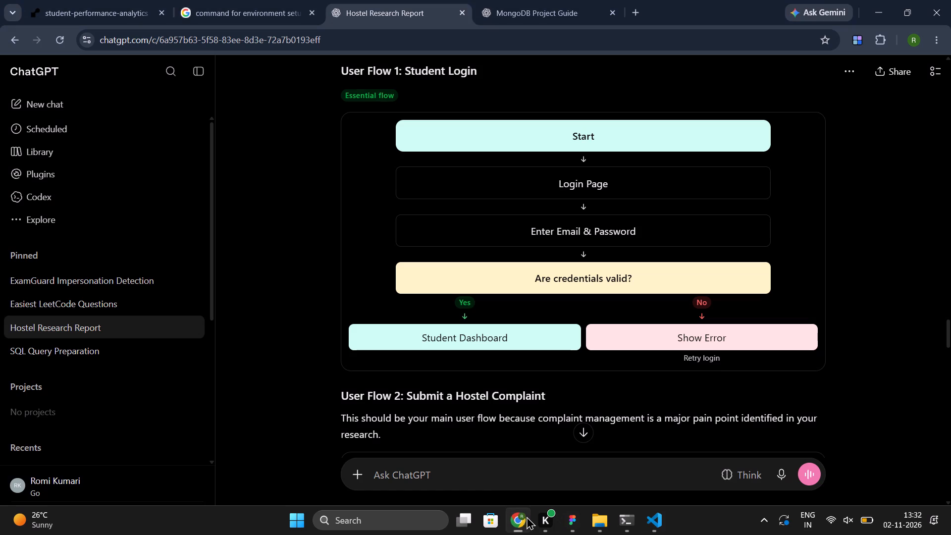
scroll(490, 369, down, 1)
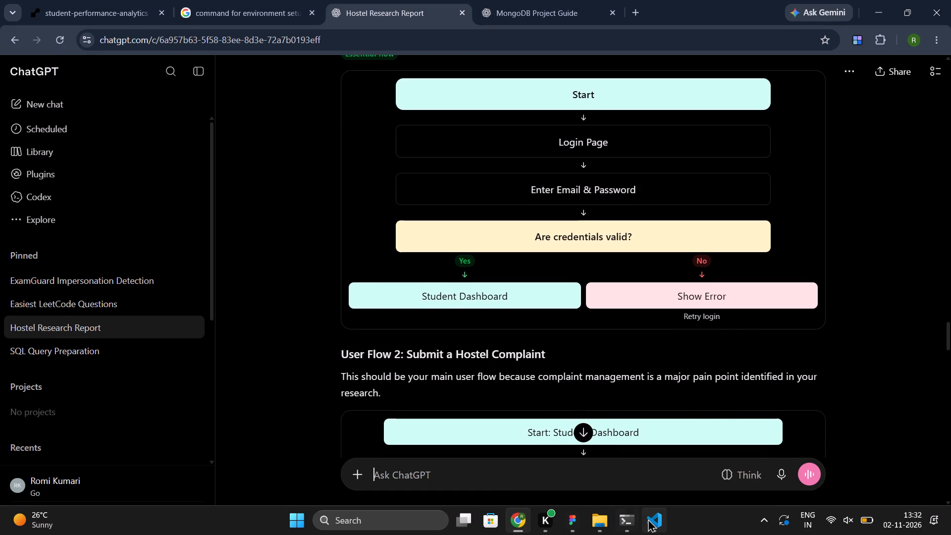
click(648, 519)
click(521, 529)
click(563, 516)
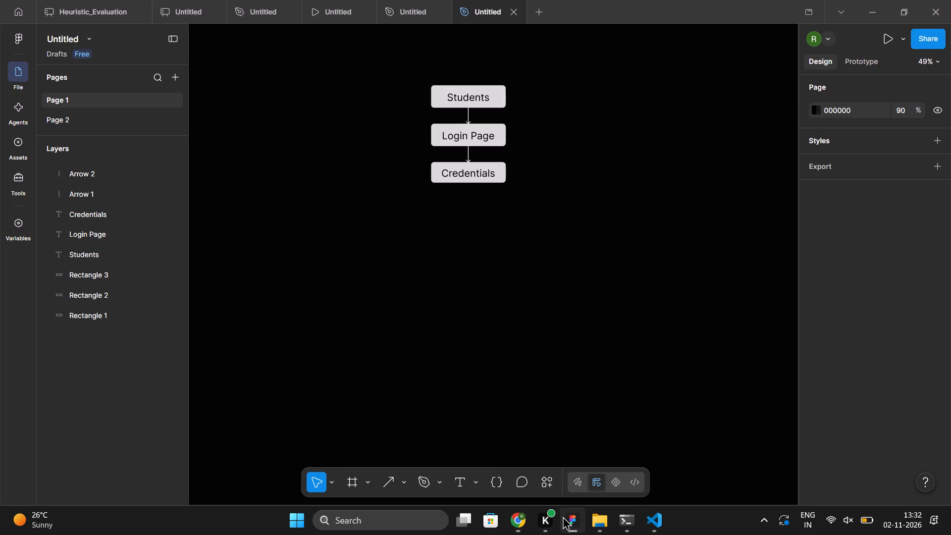
click(502, 142)
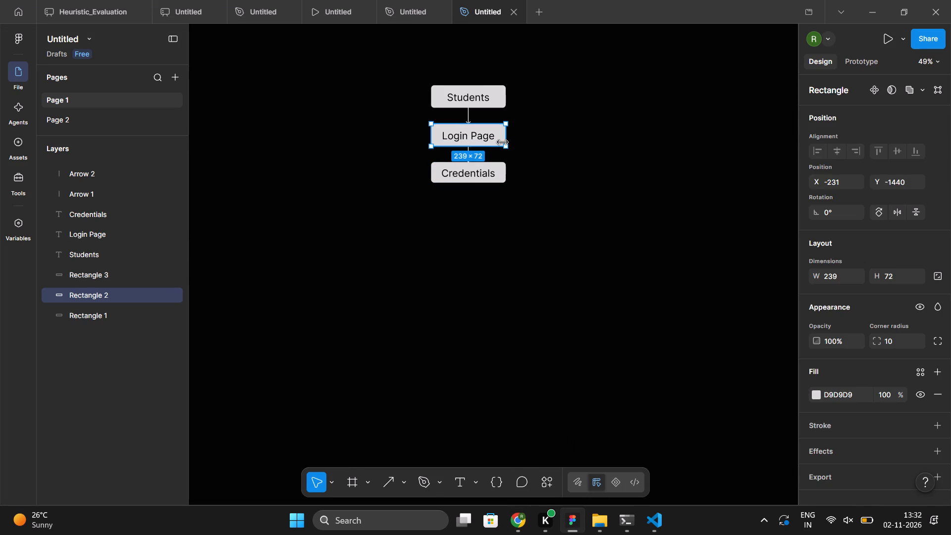
key(ctrl+d)
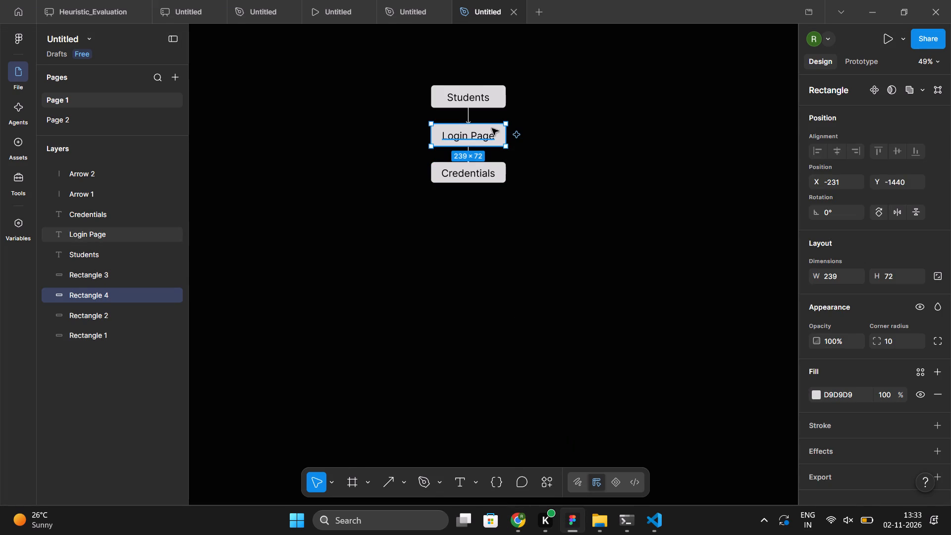
drag(499, 128, 499, 196)
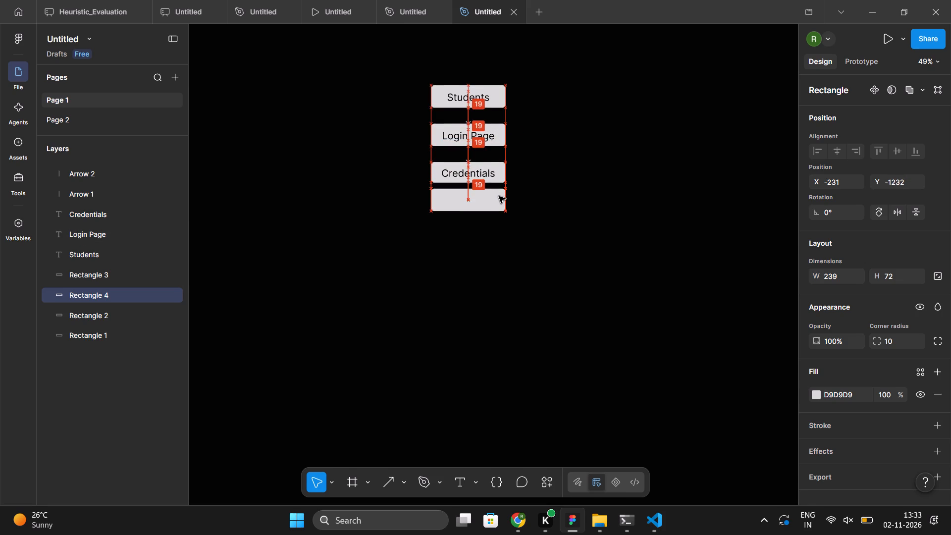
drag(499, 196, 498, 210)
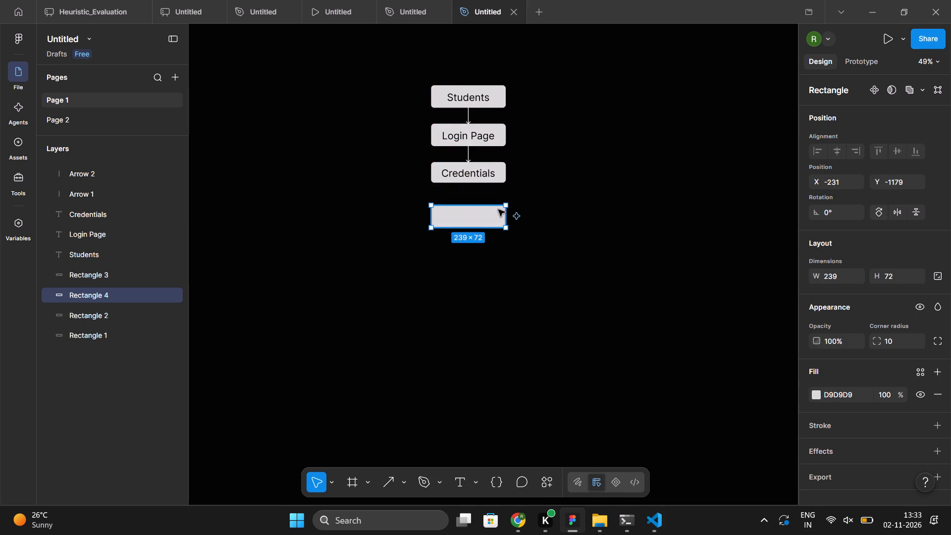
Duplicate the arrow between Login Page and Credentials and attach the copy beneath the Credentials box.
click(470, 156)
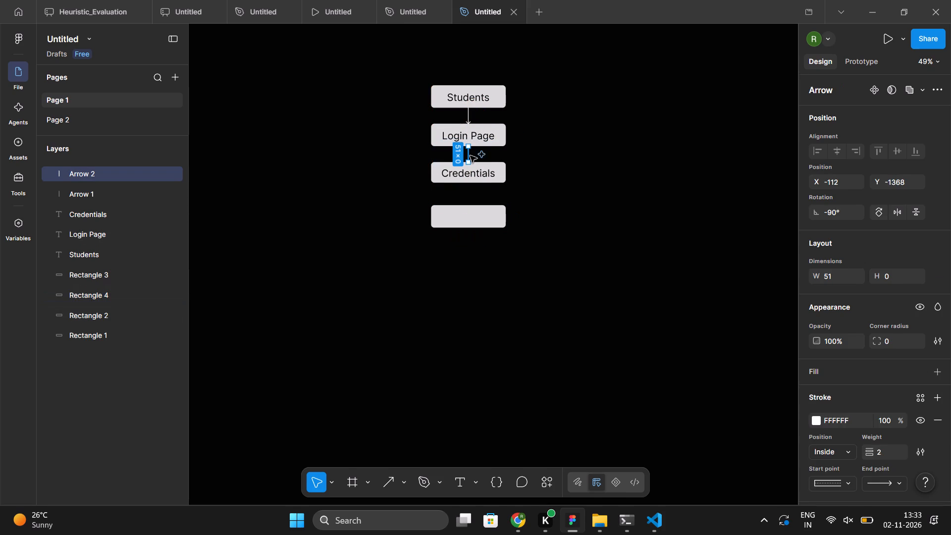
key(ctrl+d)
drag(470, 156, 470, 197)
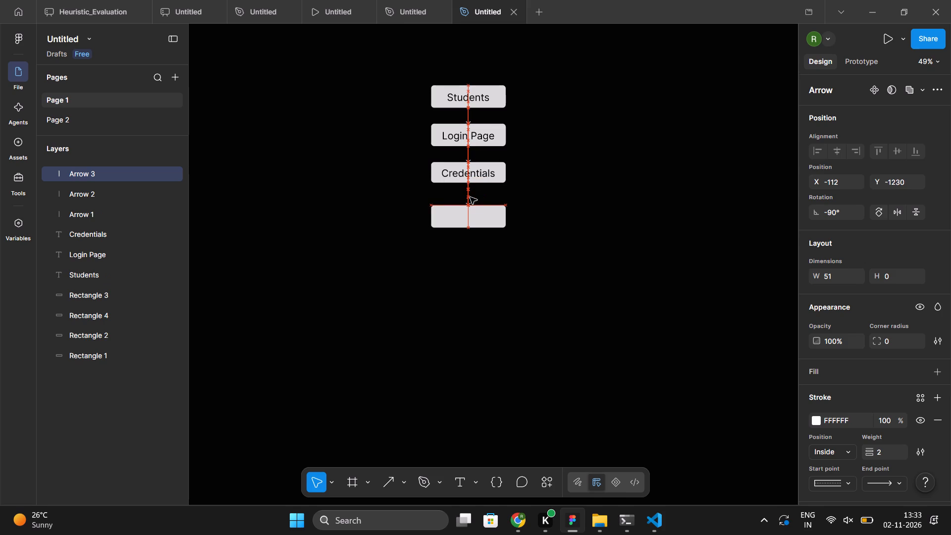
drag(470, 197, 470, 192)
click(500, 272)
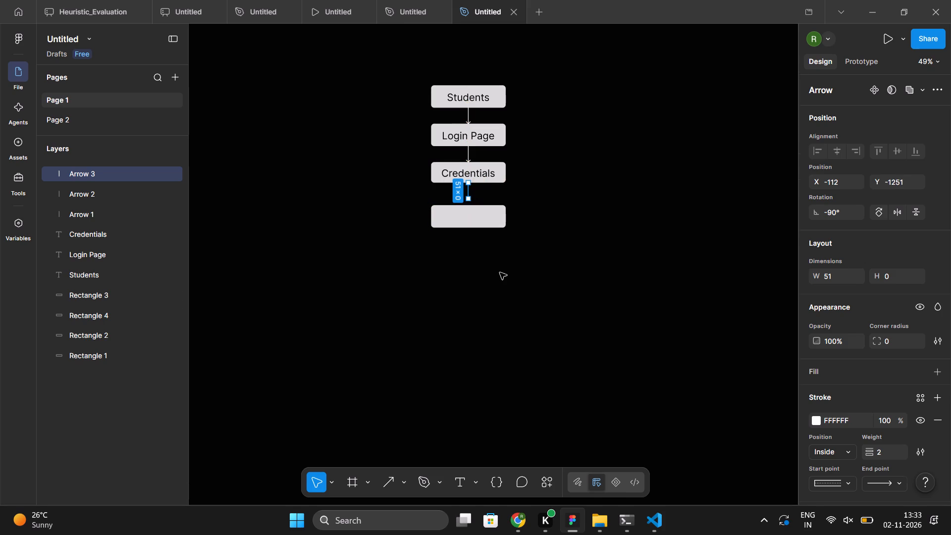
Move the empty fourth box up to the third arrow's tip, matching the 51 spacing between the boxes.
drag(480, 219, 480, 216)
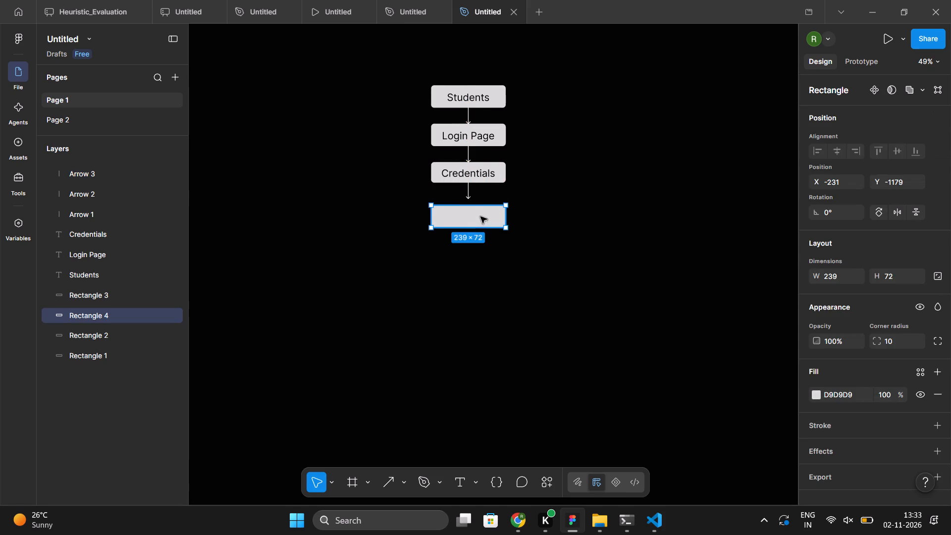
drag(480, 216, 480, 214)
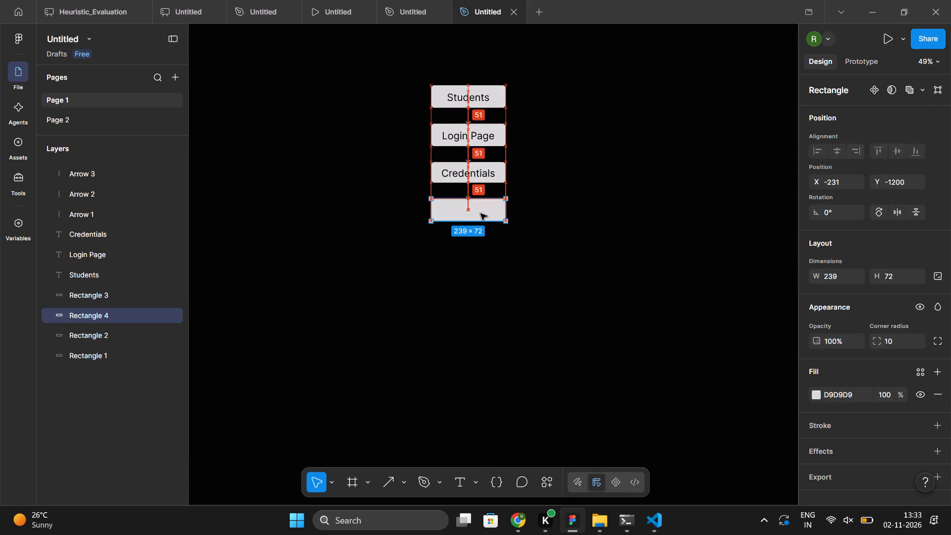
drag(480, 214, 480, 213)
click(485, 267)
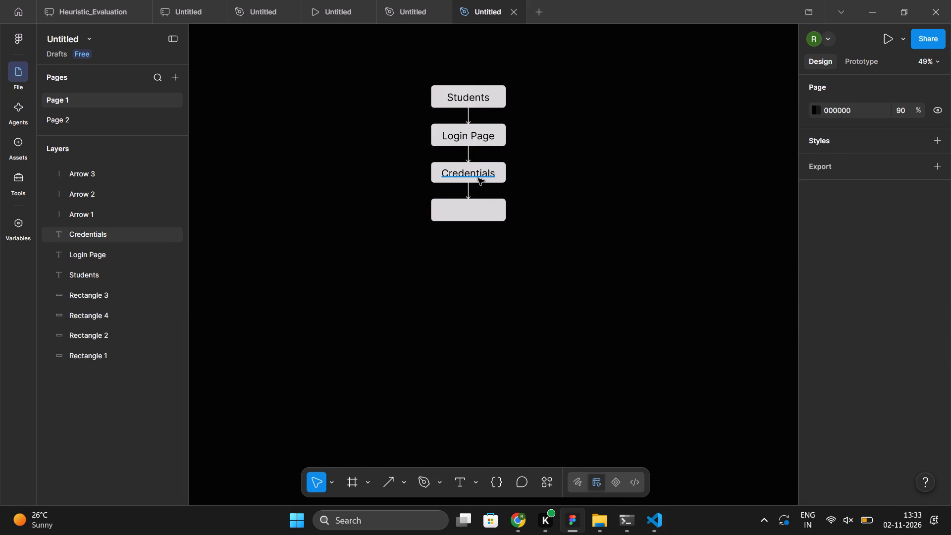
Duplicate the Credentials label, centre the copy in the empty fourth box and change its text to "Credential Valid".
click(478, 178)
key(ctrl+d)
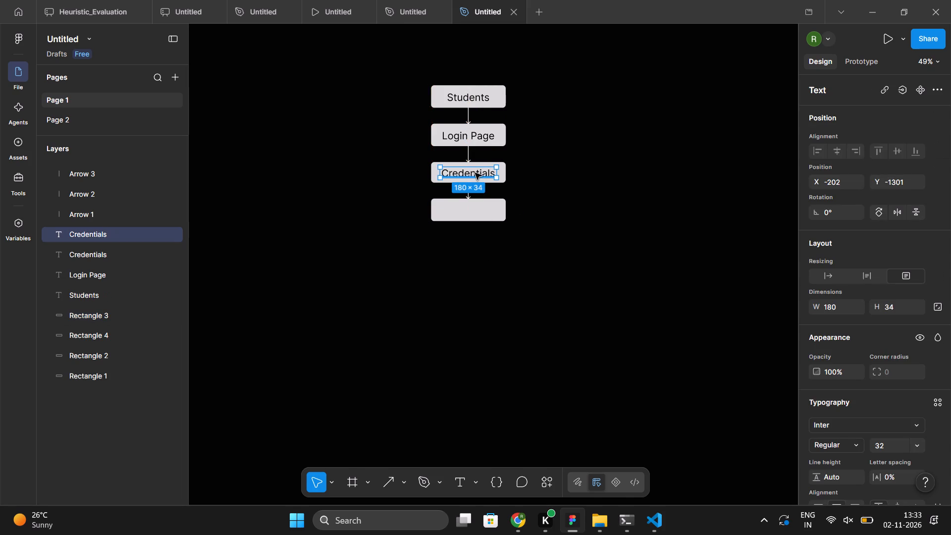
drag(474, 171, 475, 208)
double_click(475, 208)
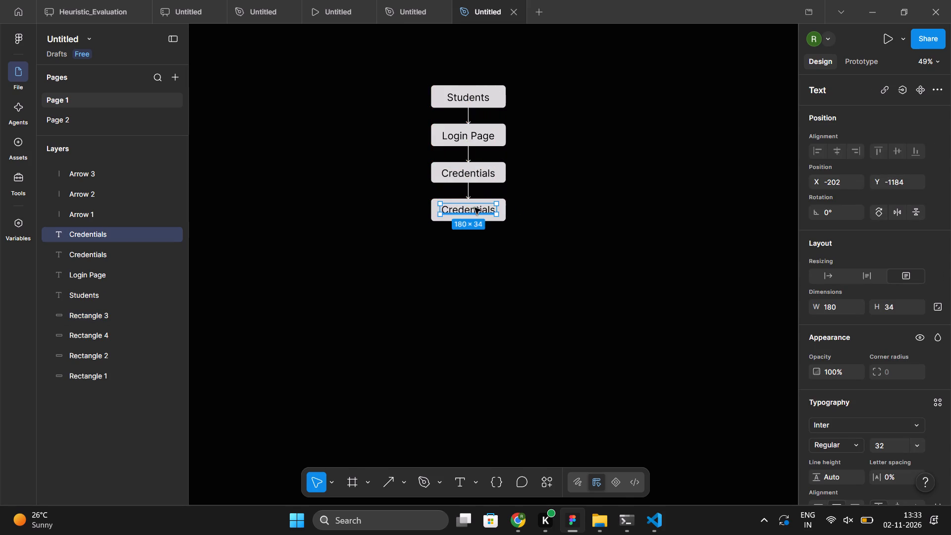
text(CE)
key(BackSpace)
text(RE)
key(BackSpace)
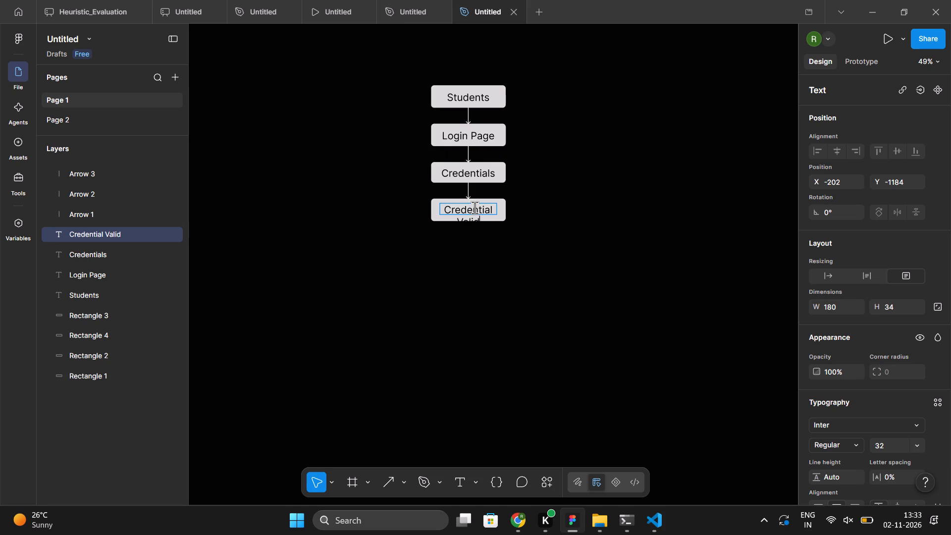
click(548, 252)
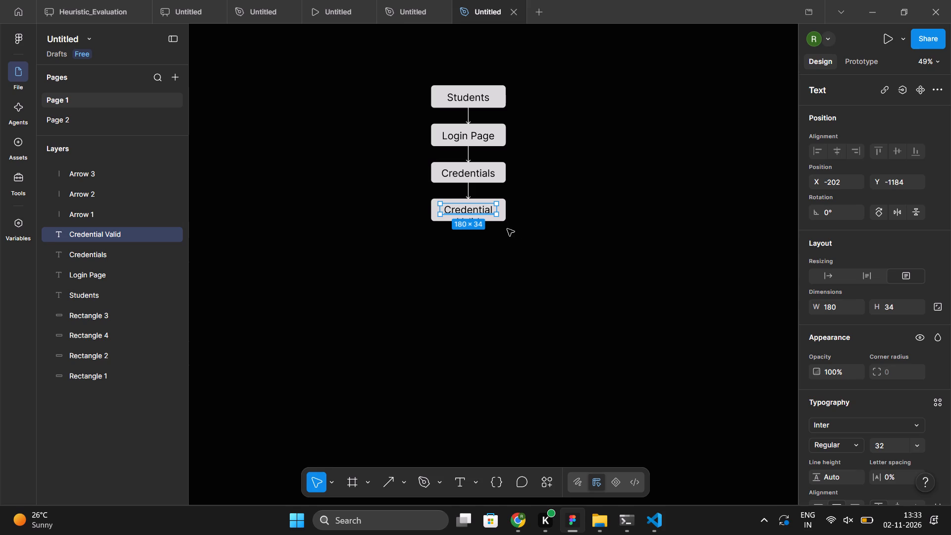
Widen the fourth box's rectangle beyond the boxes above and recentre it beneath the third arrow.
click(506, 218)
drag(504, 222, 535, 221)
click(526, 260)
drag(515, 203, 503, 203)
Widen the "Credential Valid" text box to about 257 so it fits on one line, and centre it in its box.
click(485, 209)
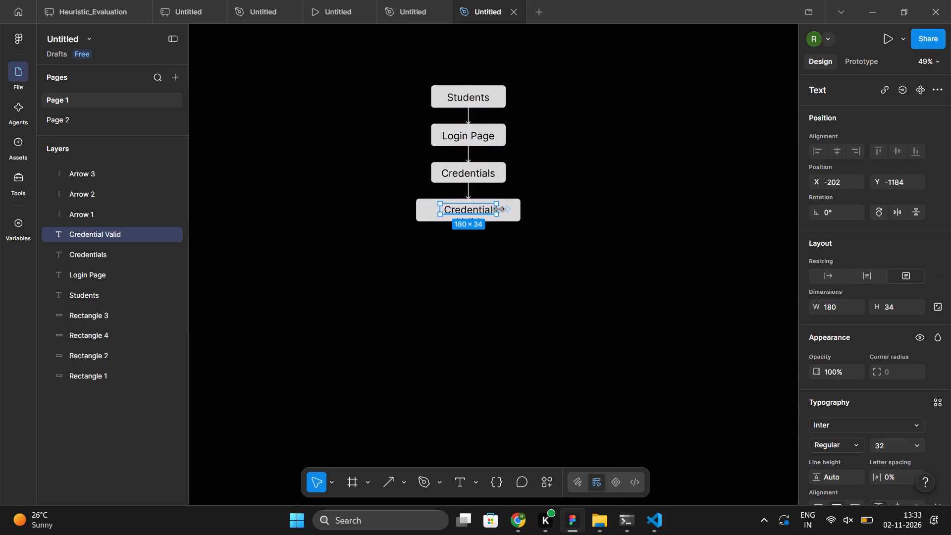
drag(498, 209, 506, 208)
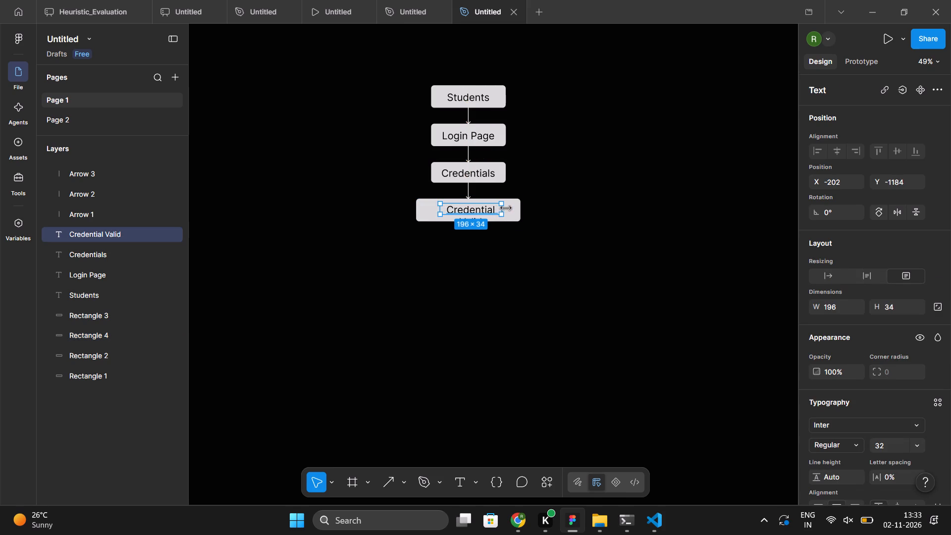
drag(506, 208, 519, 205)
click(556, 240)
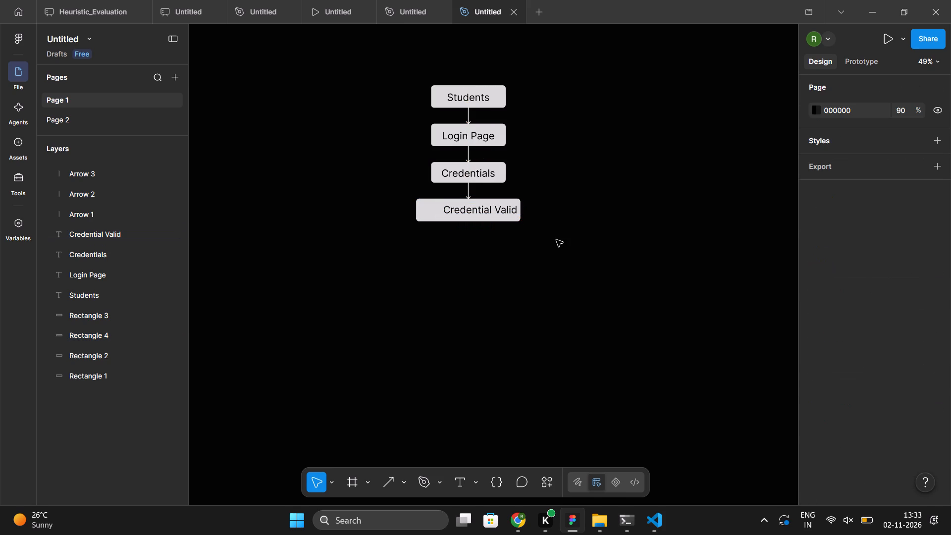
drag(501, 212, 490, 212)
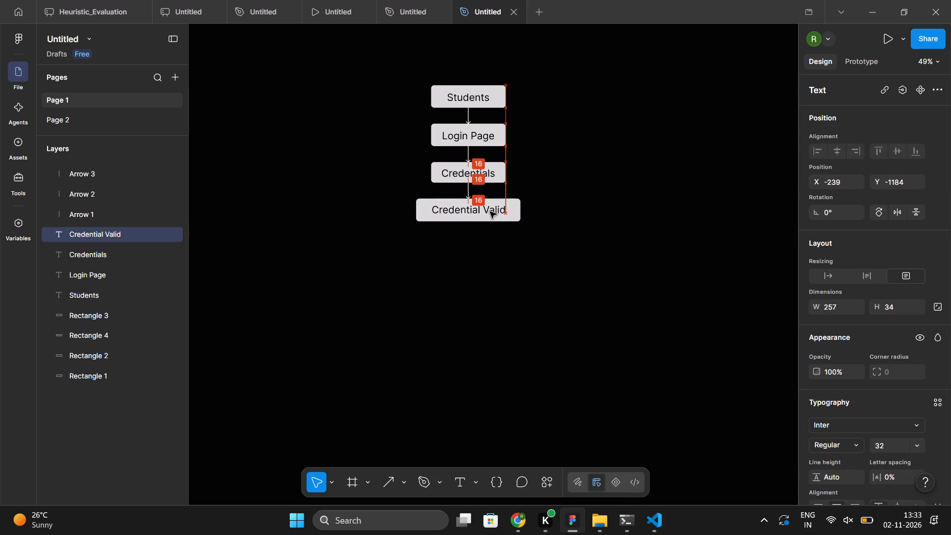
Finish centring the "Credential Valid" text within its box.
drag(490, 212, 490, 211)
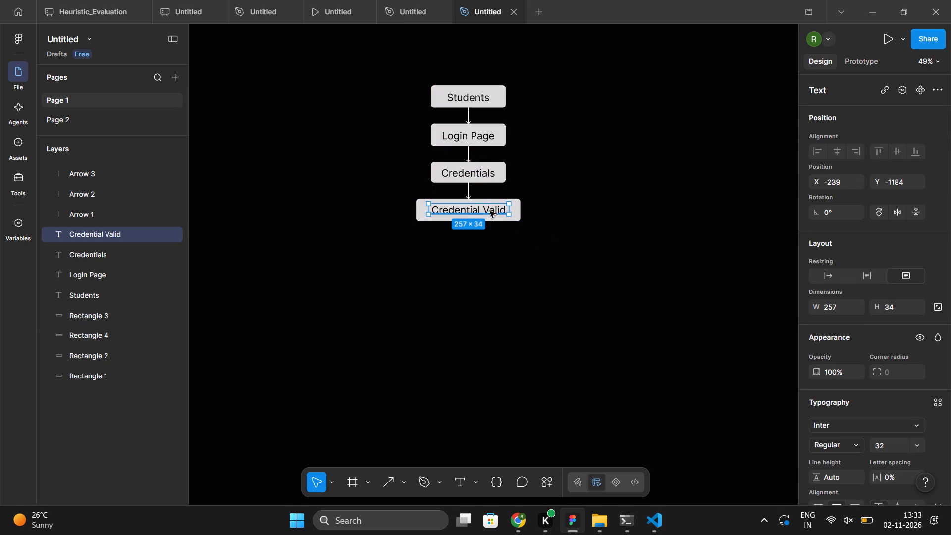
click(531, 265)
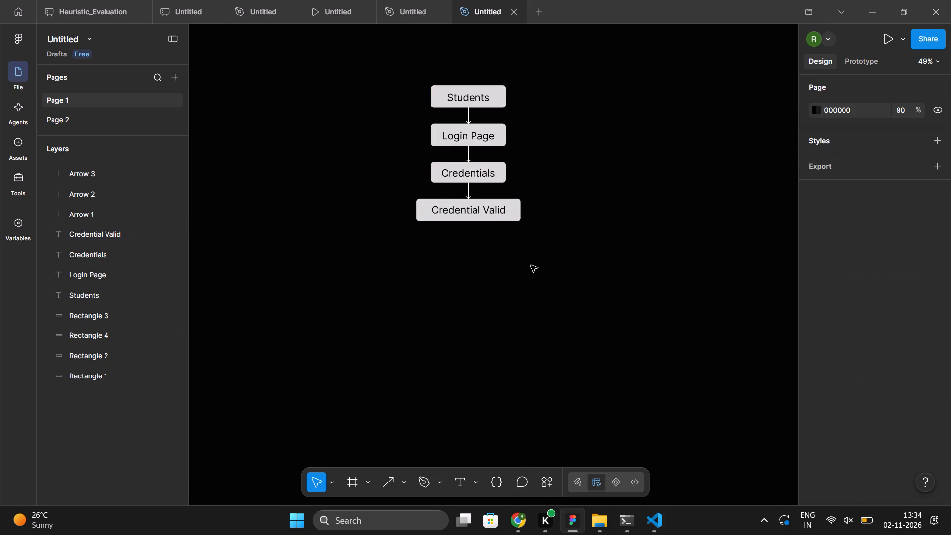
Duplicate the third arrow and place the copy directly beneath the "Credential Valid" box, starting at its bottom edge.
click(470, 189)
key(ctrl+d)
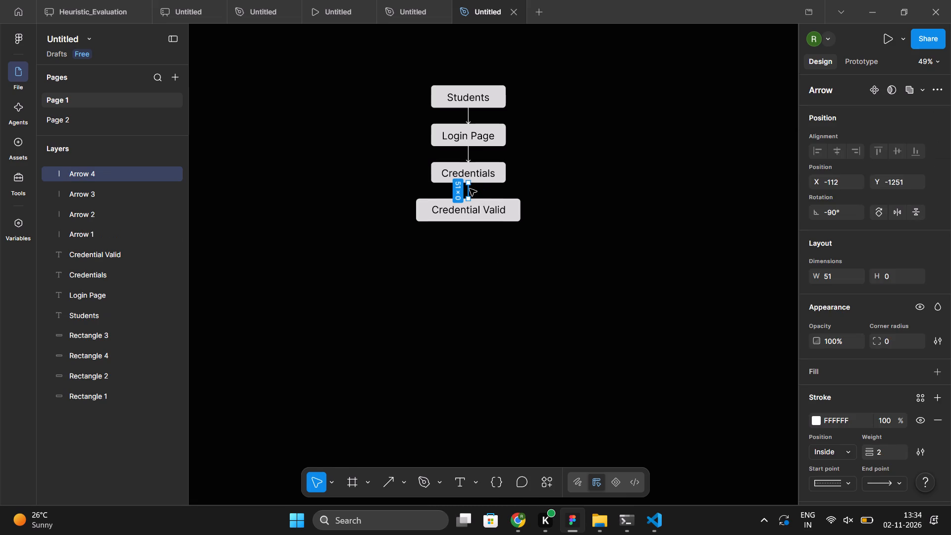
drag(470, 189, 470, 231)
click(498, 287)
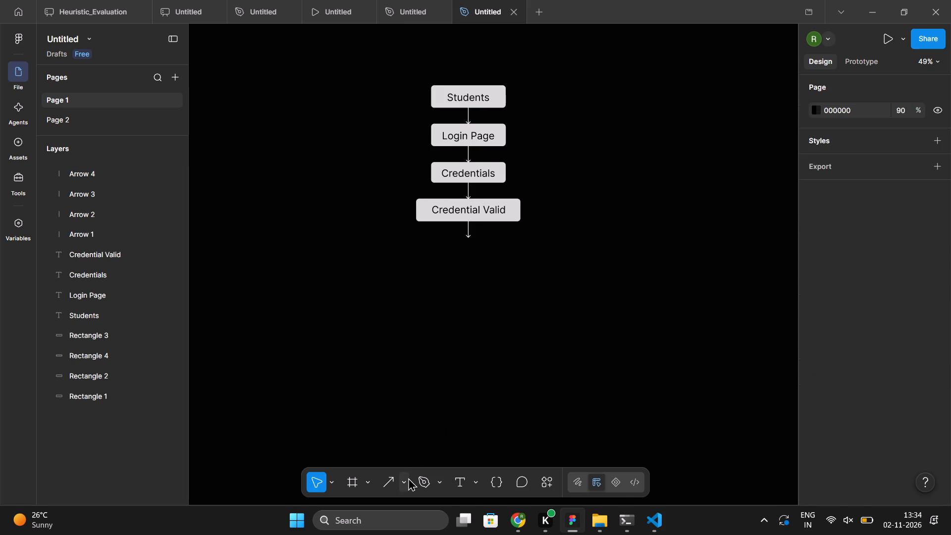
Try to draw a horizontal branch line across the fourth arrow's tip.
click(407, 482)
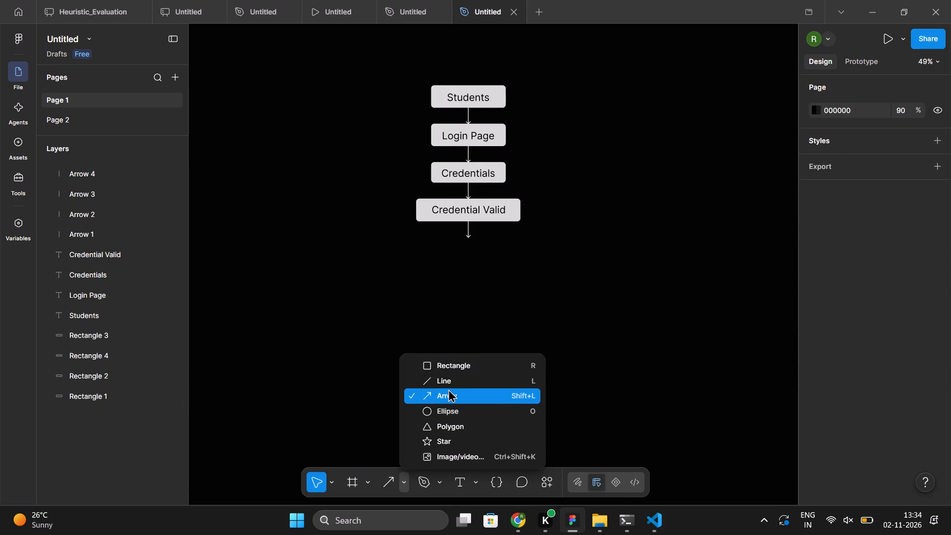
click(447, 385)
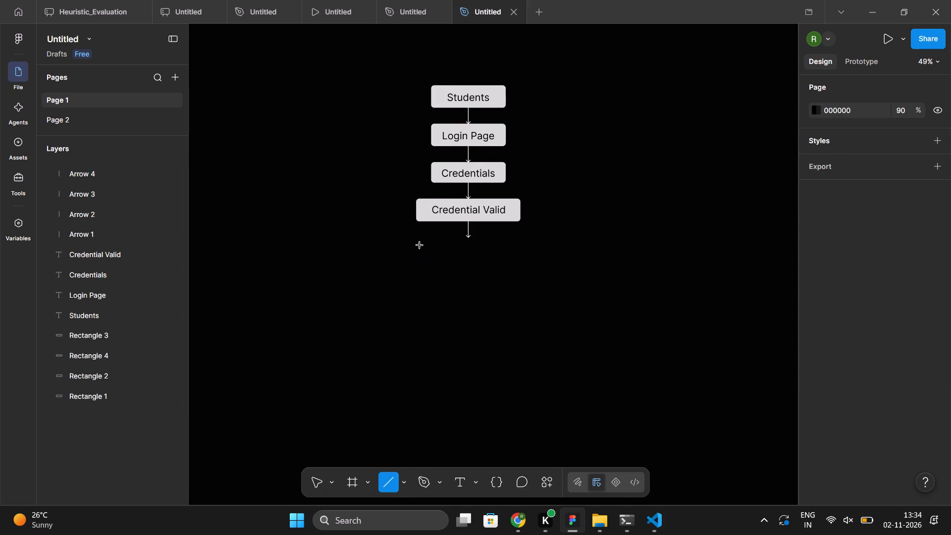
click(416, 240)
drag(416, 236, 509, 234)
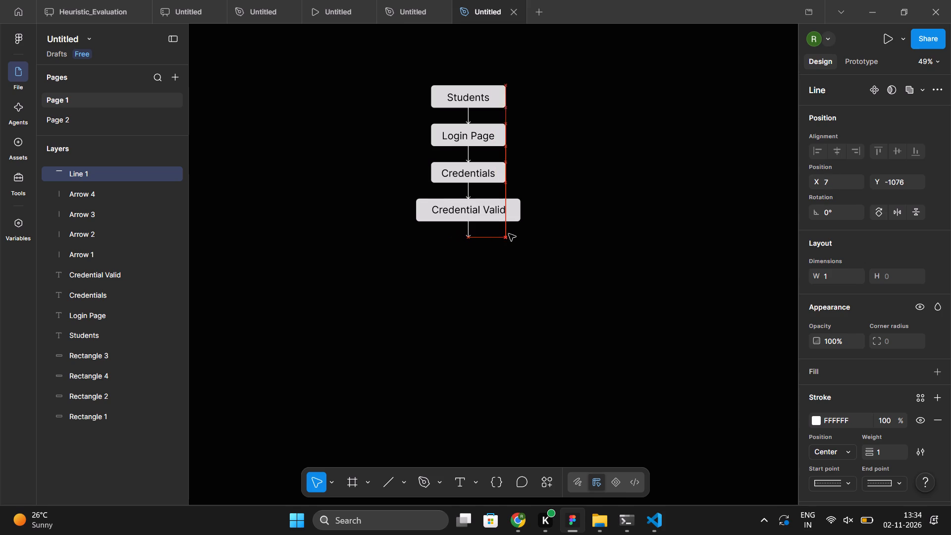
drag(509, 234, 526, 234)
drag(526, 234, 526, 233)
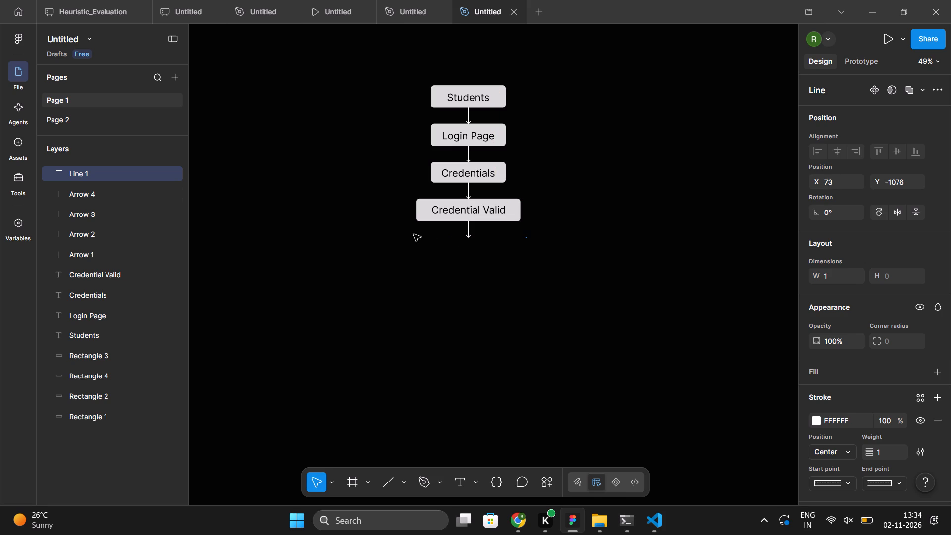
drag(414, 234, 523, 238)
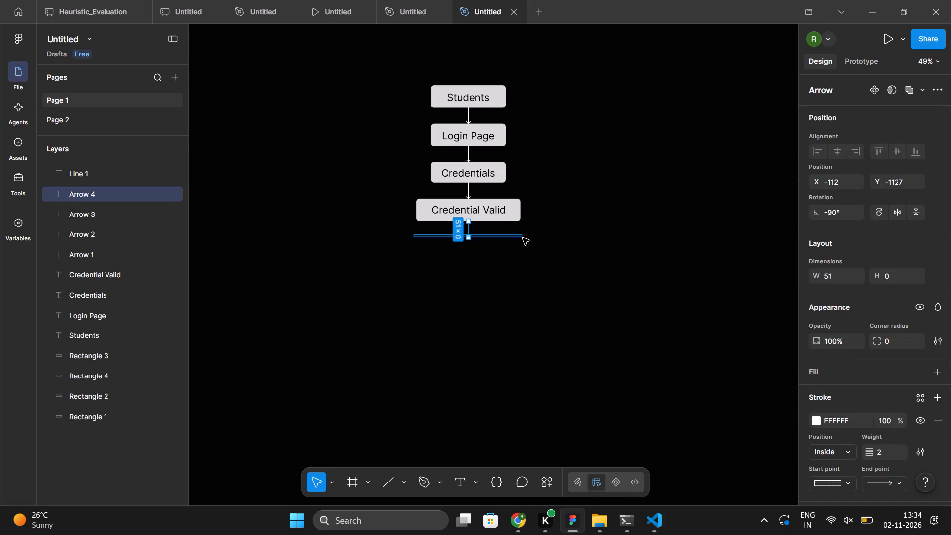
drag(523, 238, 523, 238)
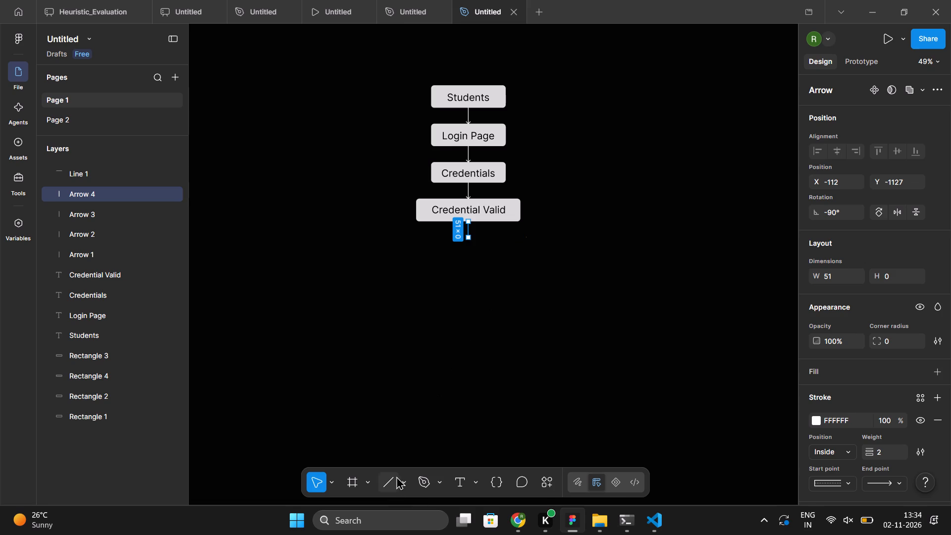
Draw a horizontal line about 289 long across the tip of the arrow beneath the "Credential Valid" box.
click(400, 477)
click(444, 386)
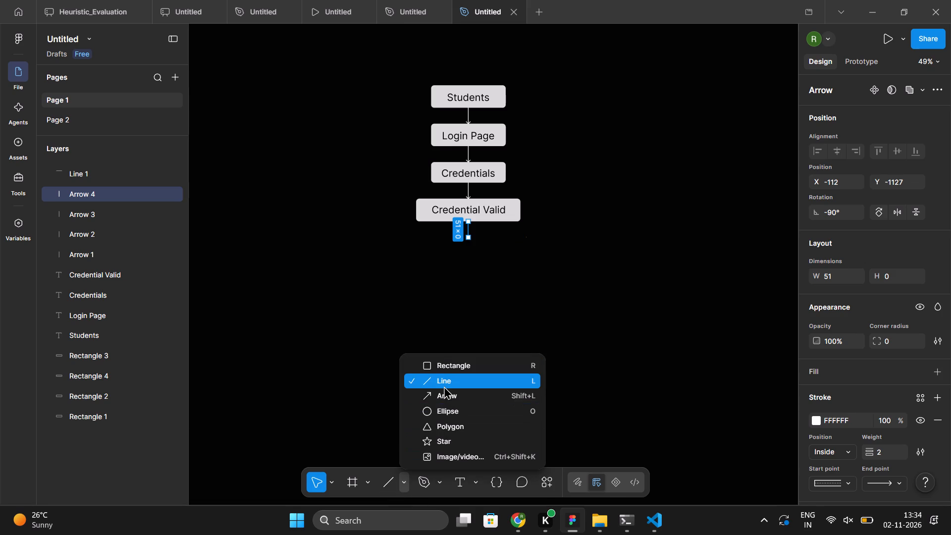
click(491, 263)
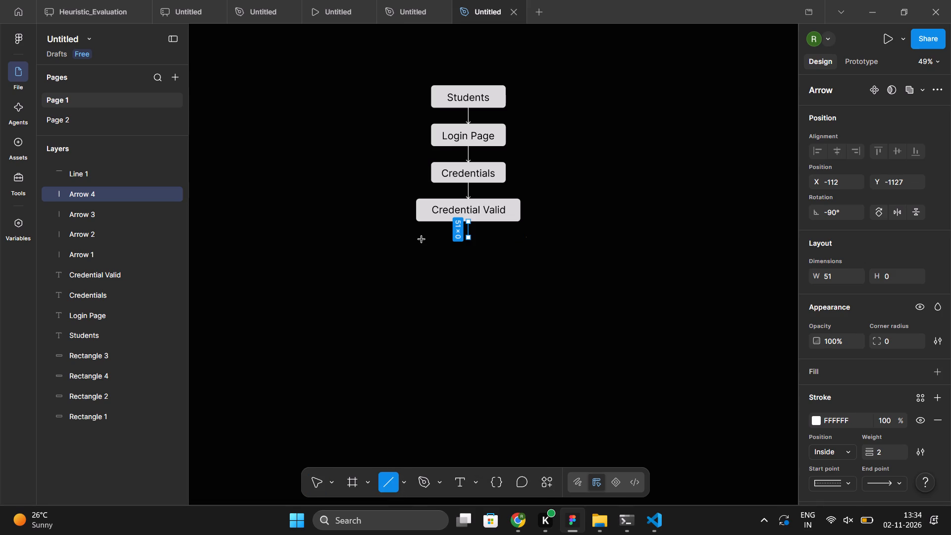
drag(422, 240, 510, 240)
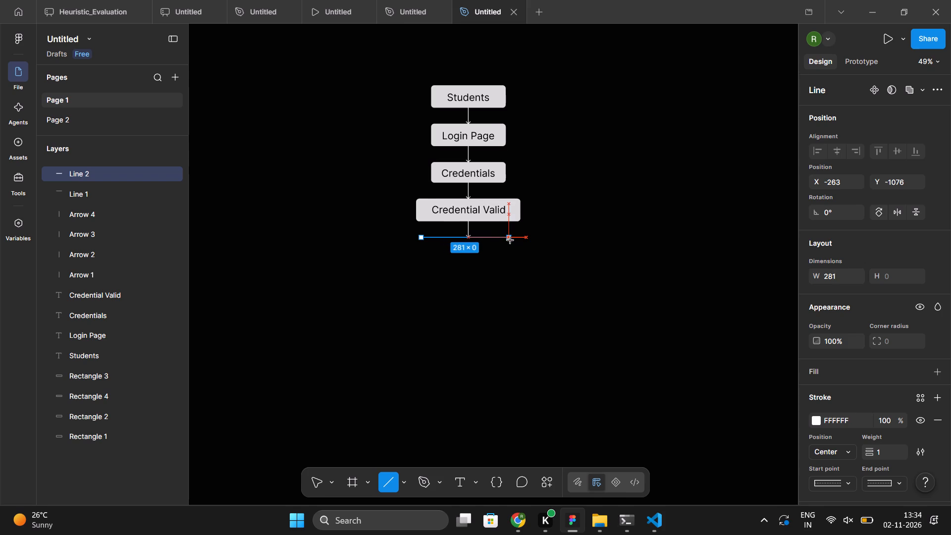
drag(510, 240, 512, 240)
click(525, 295)
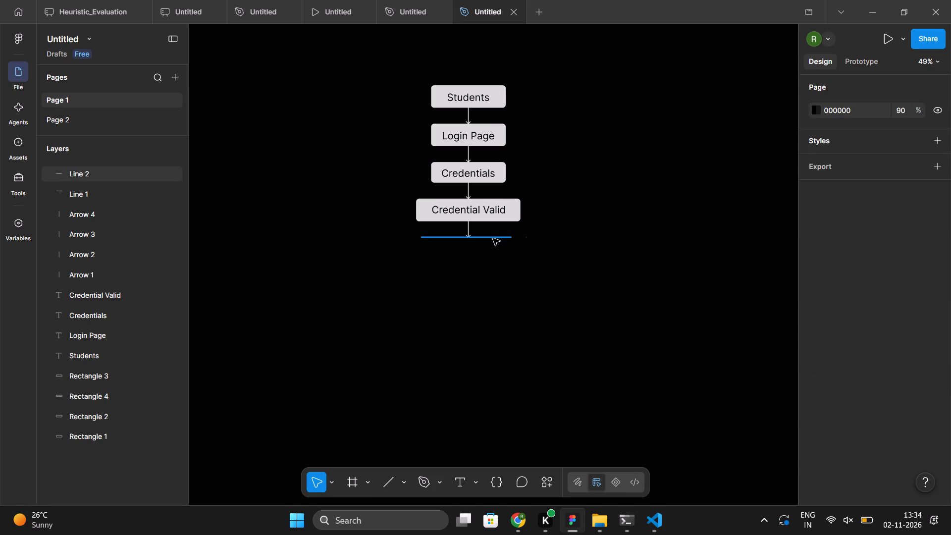
Lengthen the horizontal line at both ends to about 453, keeping it level and centred under the fourth arrow.
click(493, 238)
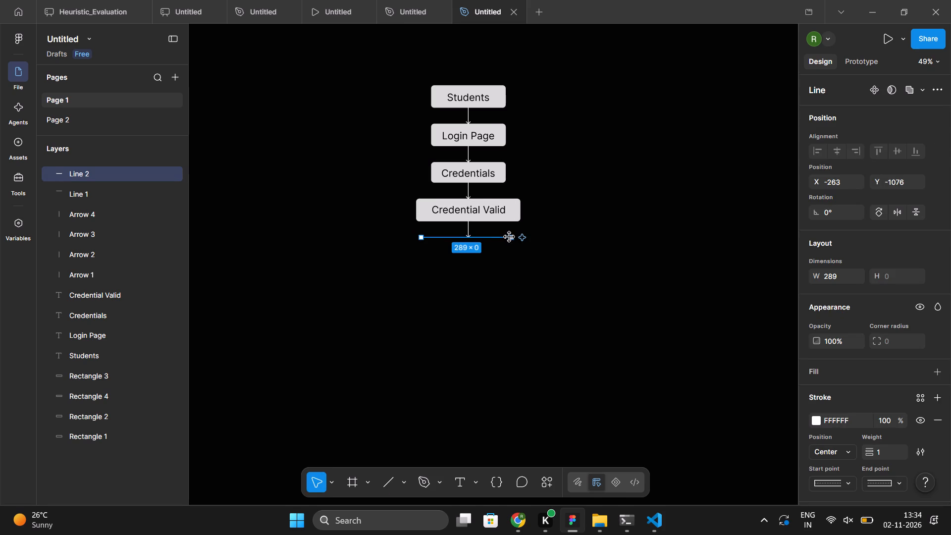
drag(509, 237, 536, 234)
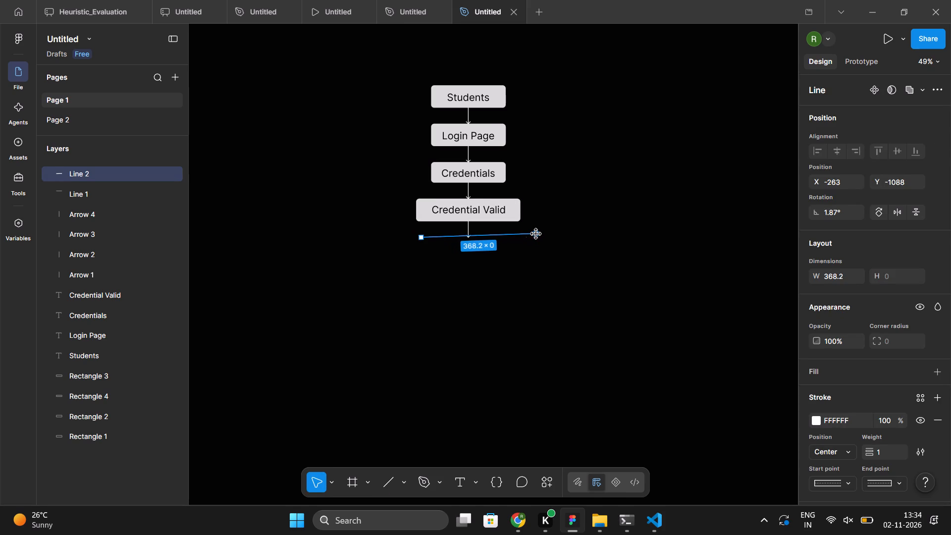
drag(536, 234, 536, 236)
click(536, 278)
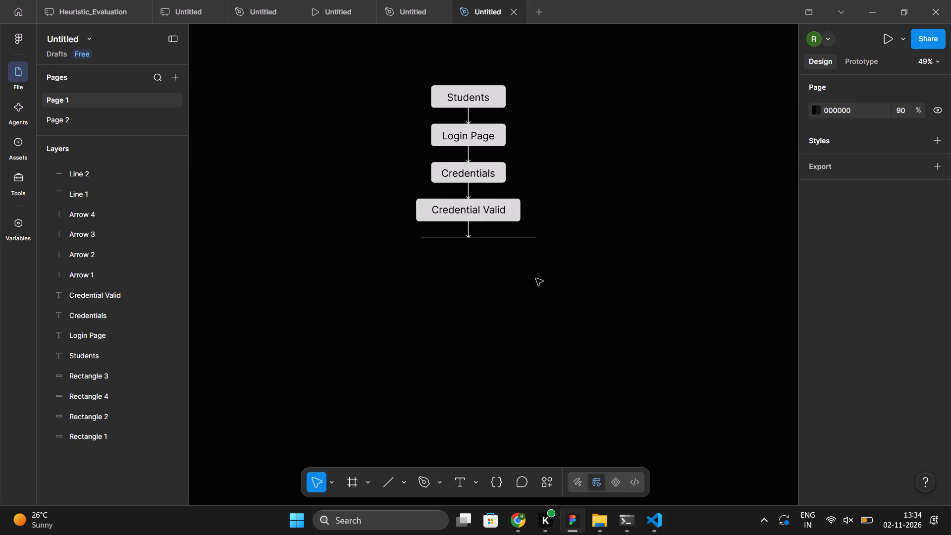
click(426, 238)
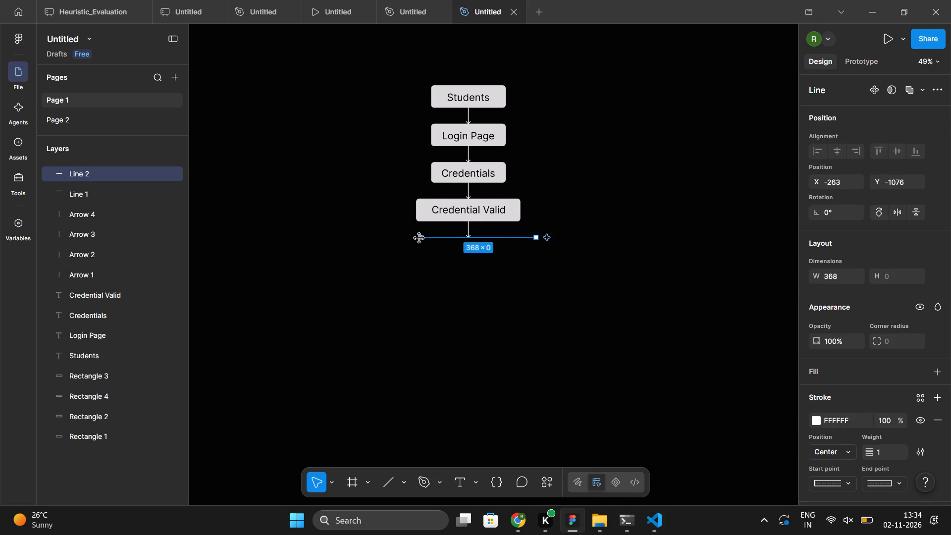
drag(419, 238, 396, 238)
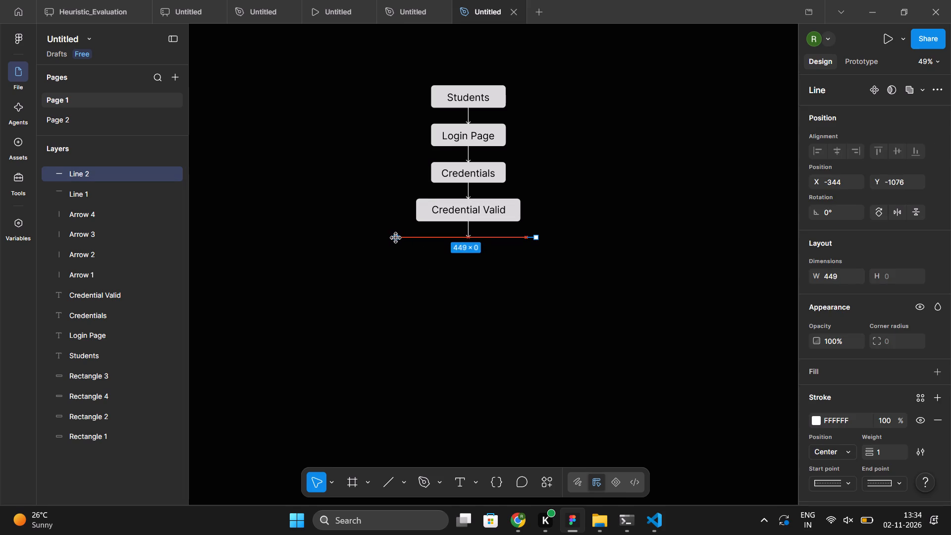
drag(396, 238, 395, 238)
click(542, 250)
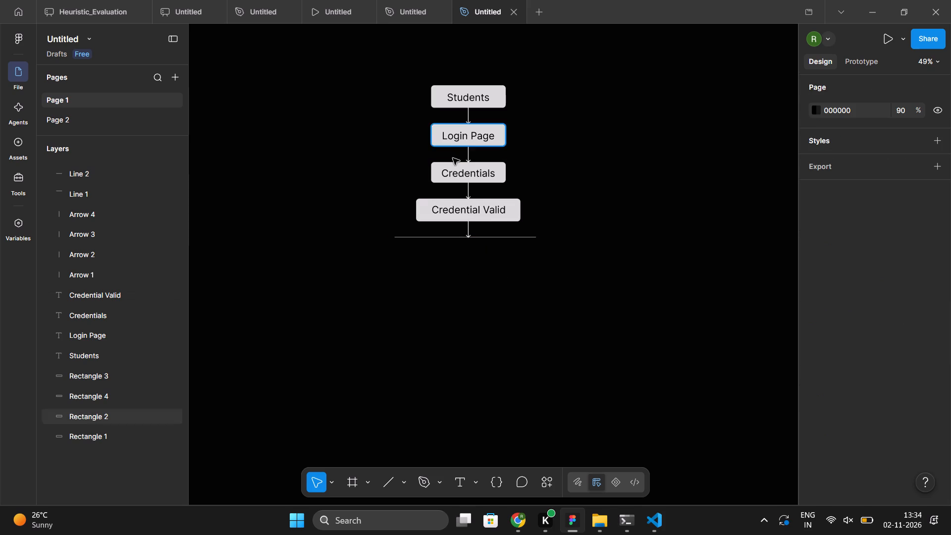
click(503, 238)
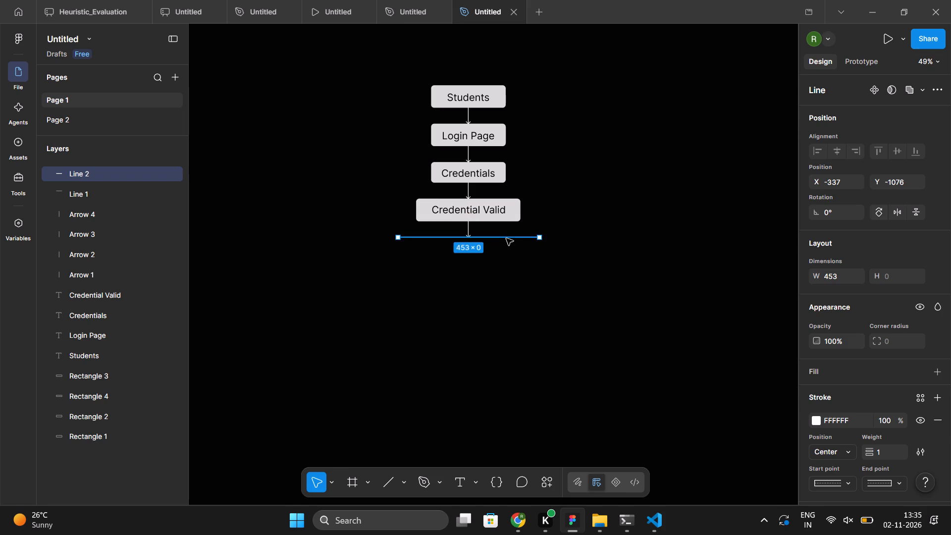
click(520, 287)
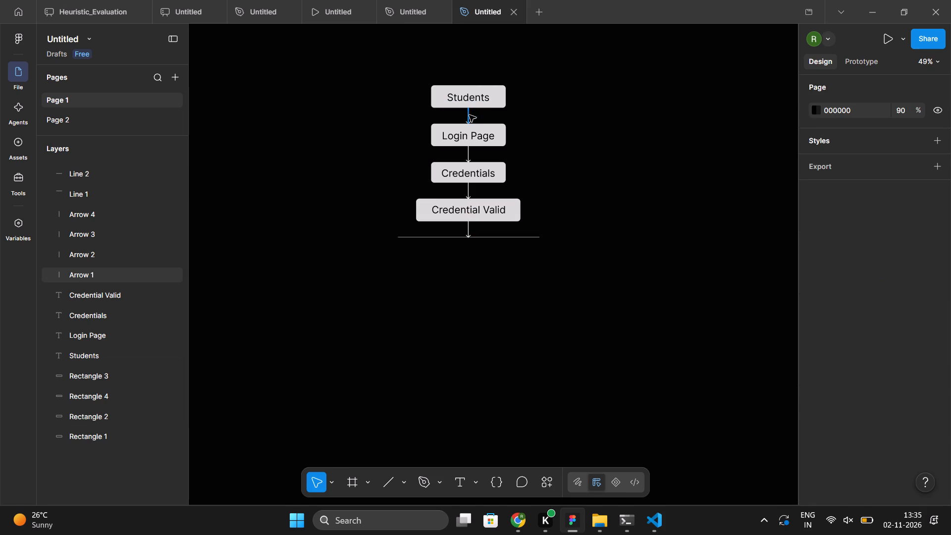
Duplicate the arrow below the Students box and place the copy pointing down from the horizontal line's left end.
click(468, 118)
key(ctrl+d)
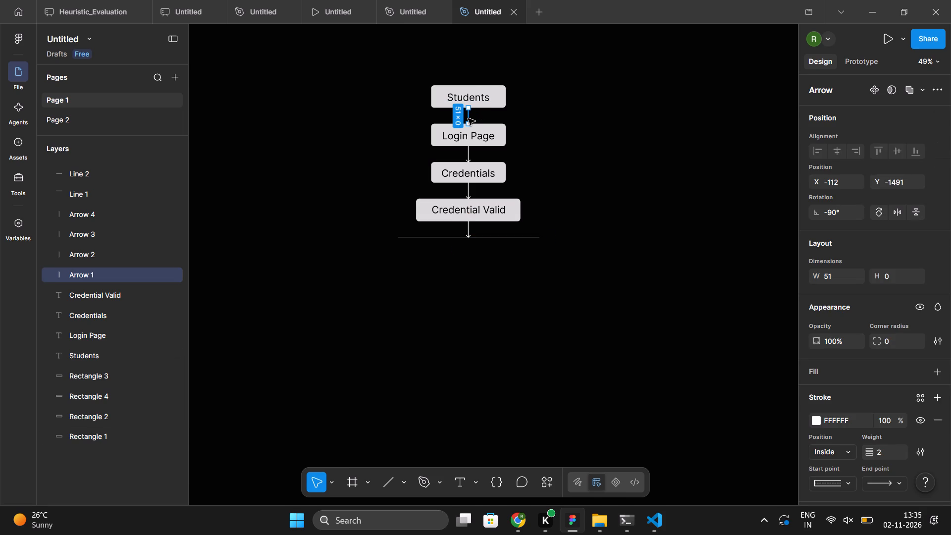
drag(468, 118, 413, 223)
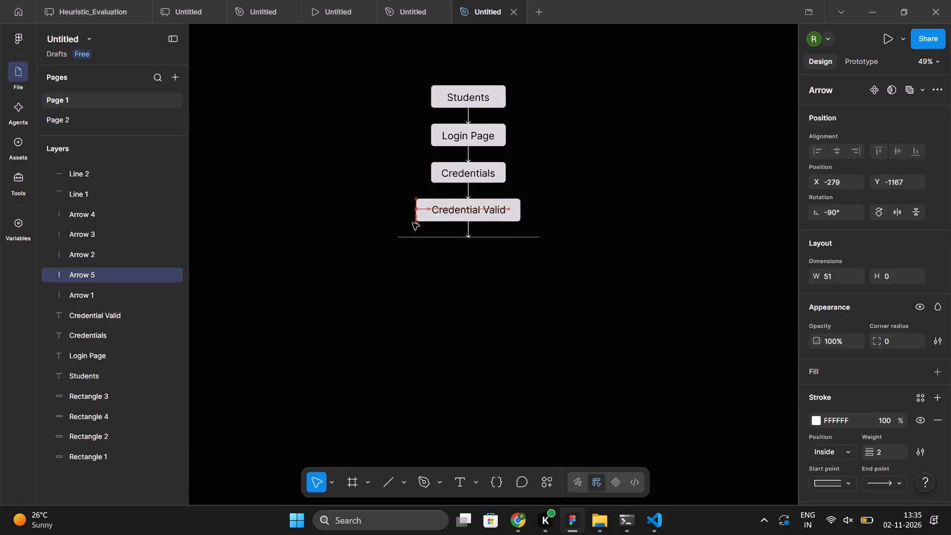
drag(413, 223, 400, 246)
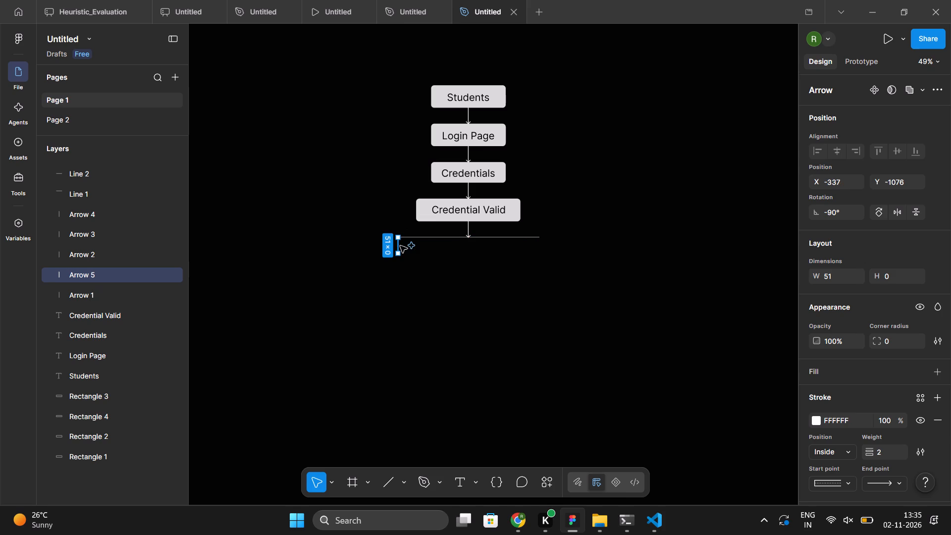
click(460, 256)
Duplicate the arrow beneath the "Credential Valid" box and place the copy pointing down from the horizontal line's right end.
click(469, 230)
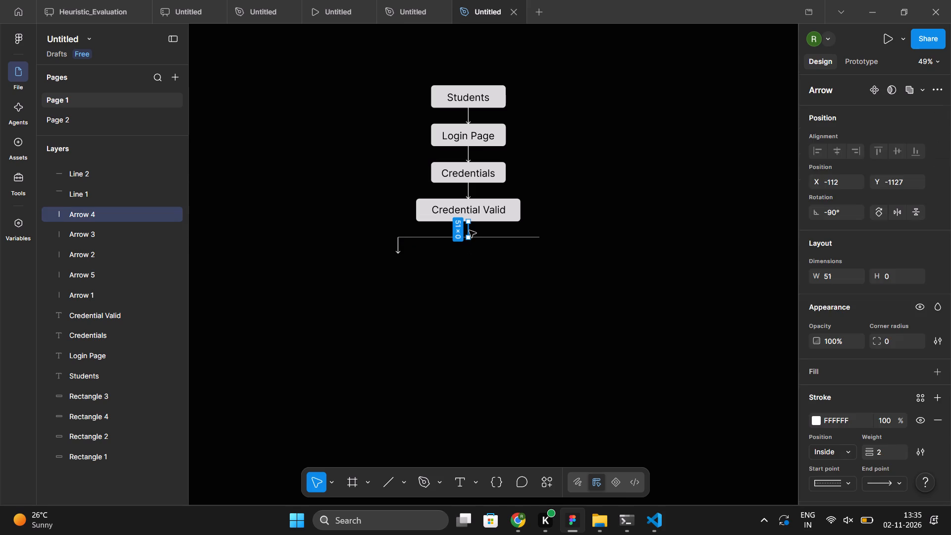
key(ctrl+d)
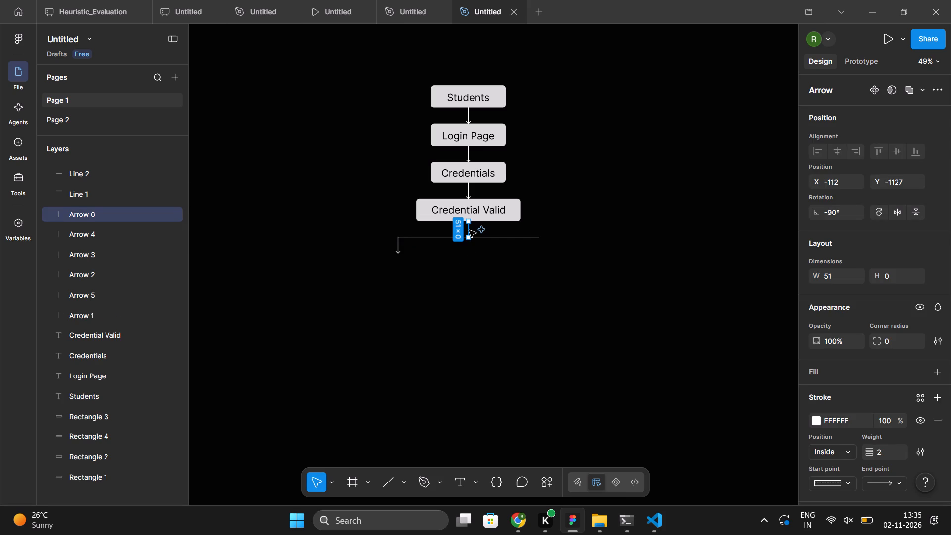
drag(469, 230, 540, 249)
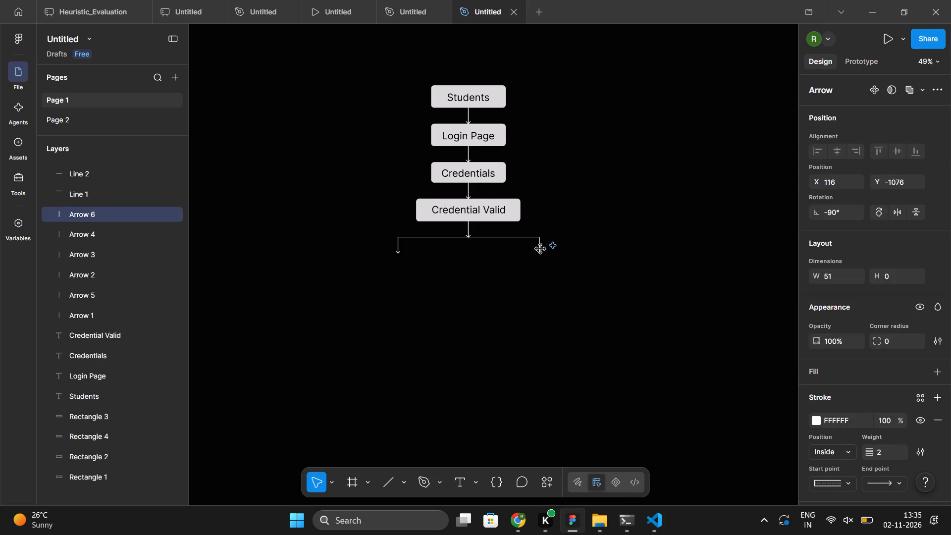
click(536, 280)
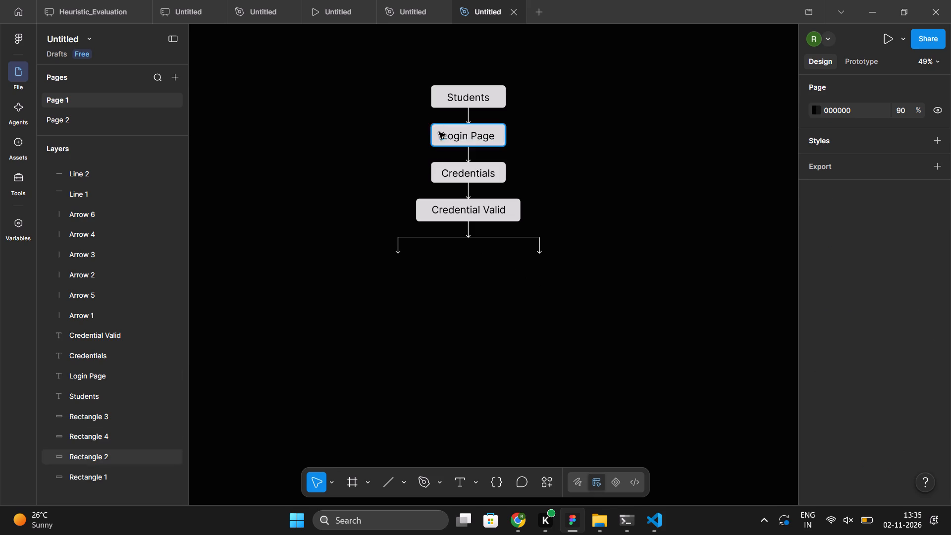
Duplicate the Credentials box and place the blank 239 × 66 copy centred beneath the left branch arrow.
click(434, 176)
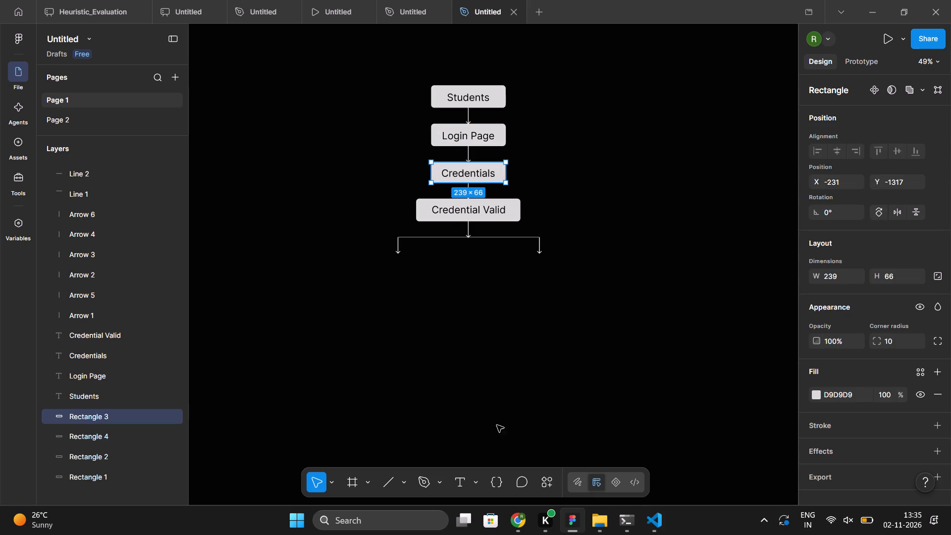
key(ctrl+d)
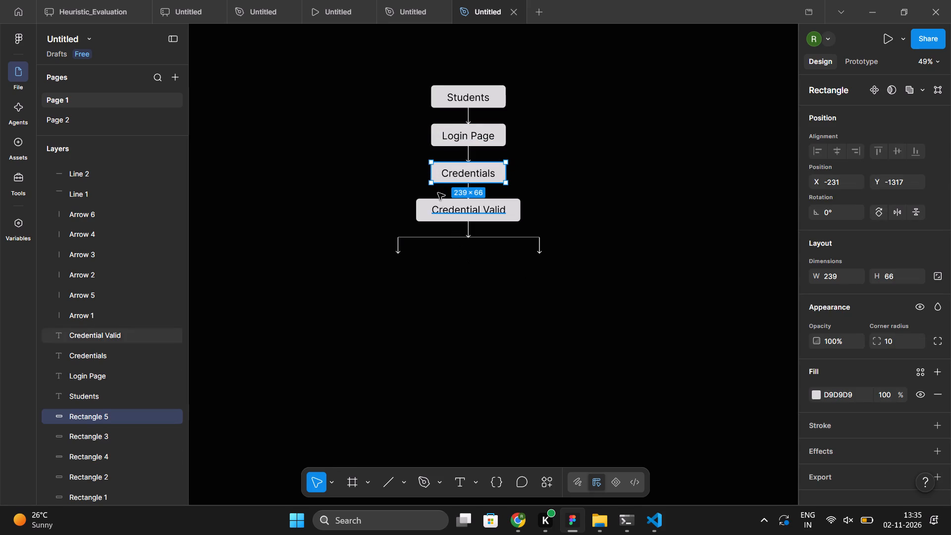
drag(439, 178, 419, 210)
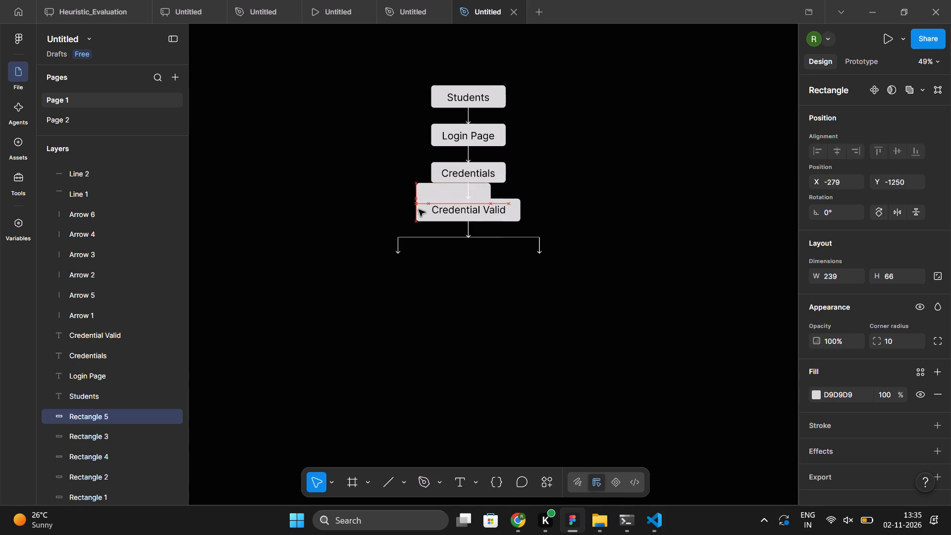
drag(419, 210, 376, 276)
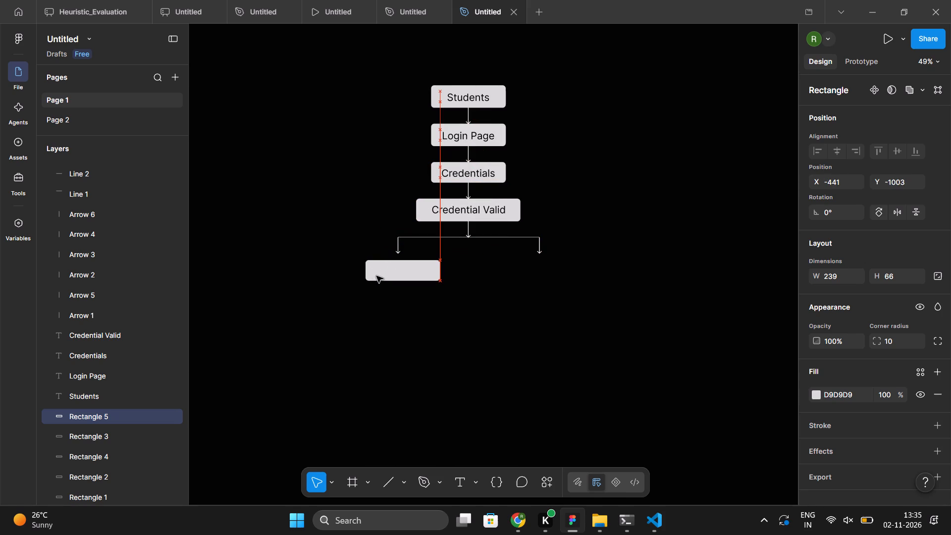
drag(376, 276, 372, 269)
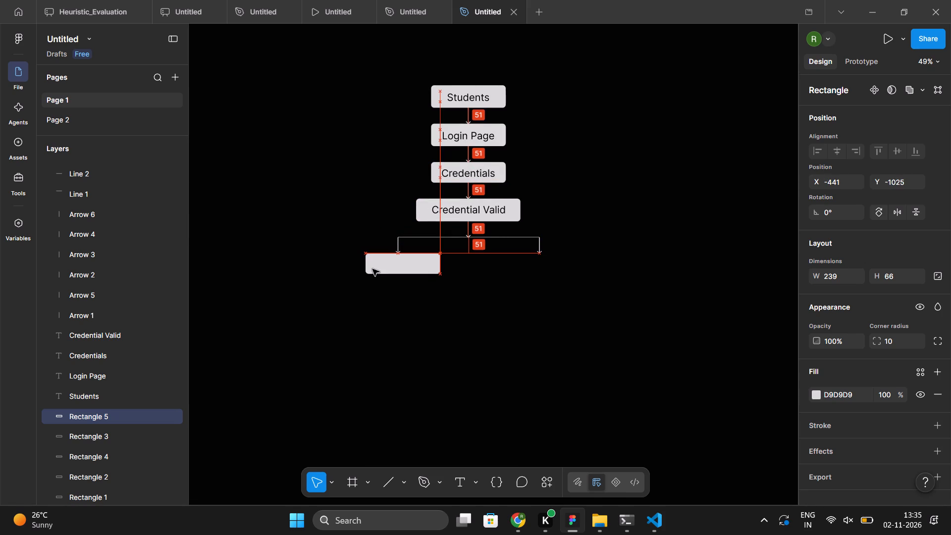
drag(372, 269, 370, 269)
click(484, 304)
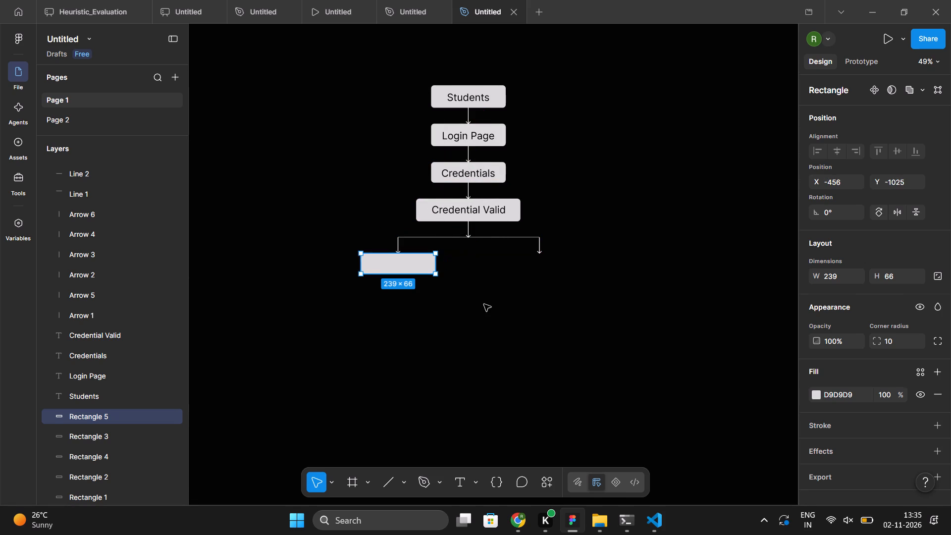
Duplicate the Credentials box in place and adjust the copy's width to about 237 from its left edge.
click(433, 173)
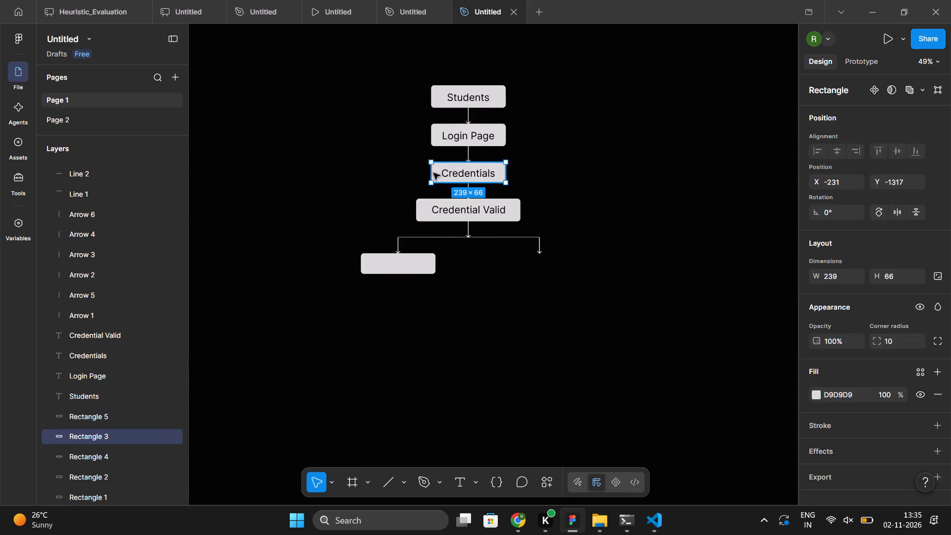
key(ctrl+d)
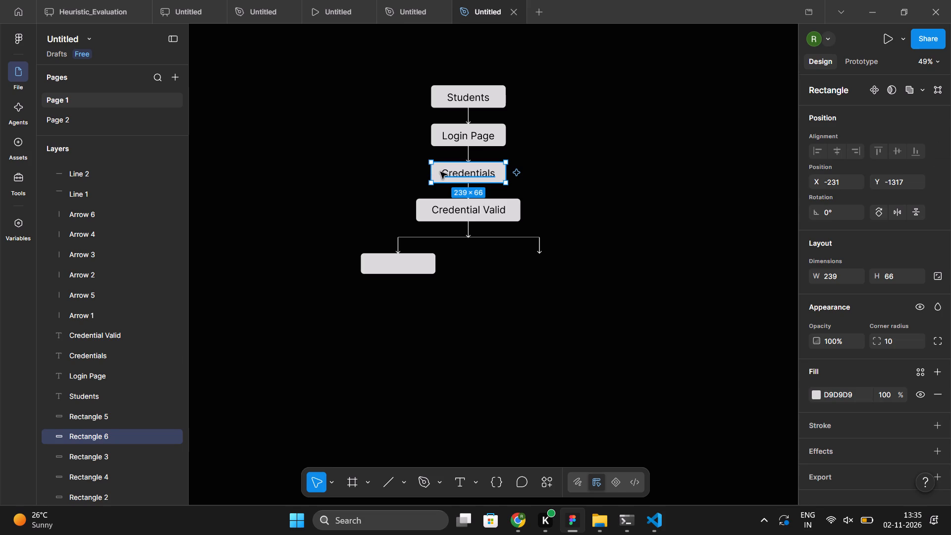
drag(436, 175, 488, 245)
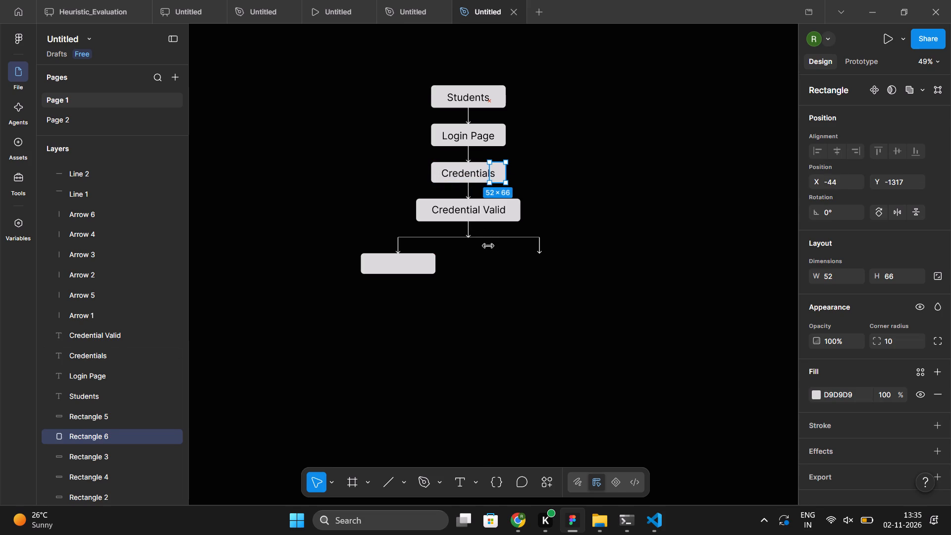
drag(488, 245, 429, 228)
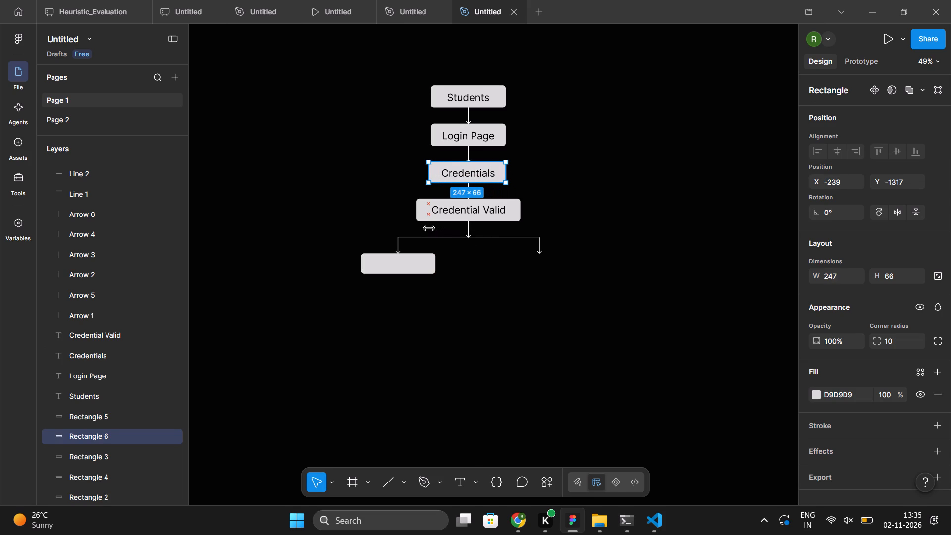
drag(429, 228, 432, 228)
click(490, 287)
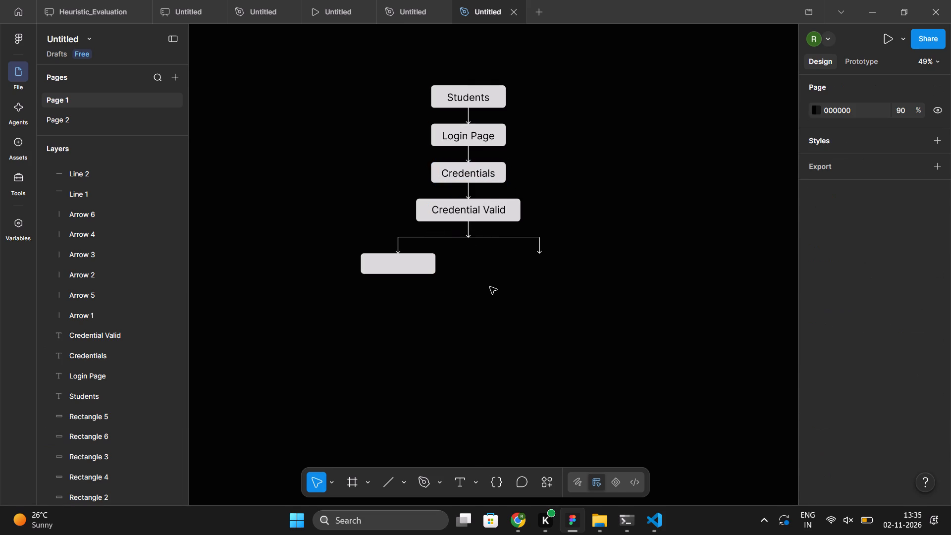
Duplicate the box behind the Credentials text, widen the copy to 239, and centre it beneath the right branch arrow.
click(434, 178)
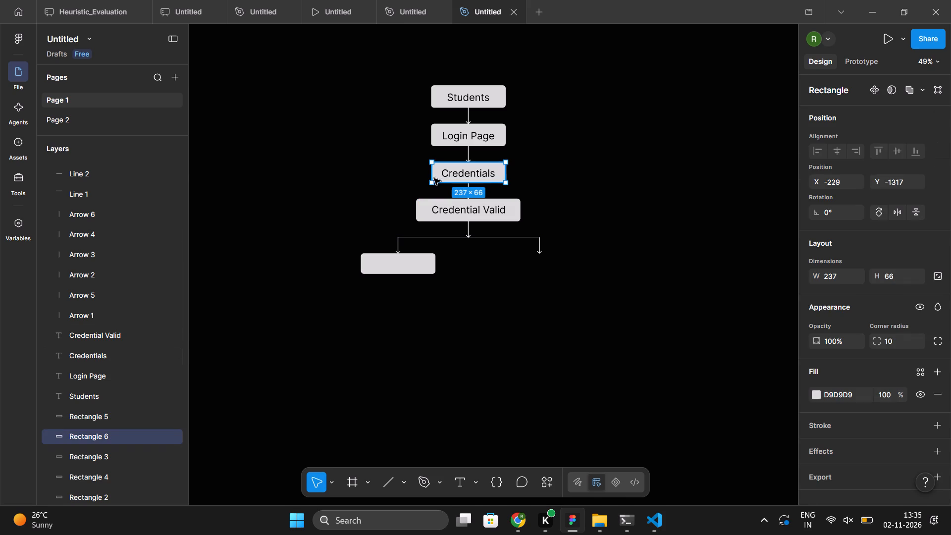
key(ctrl+d)
drag(436, 176, 432, 187)
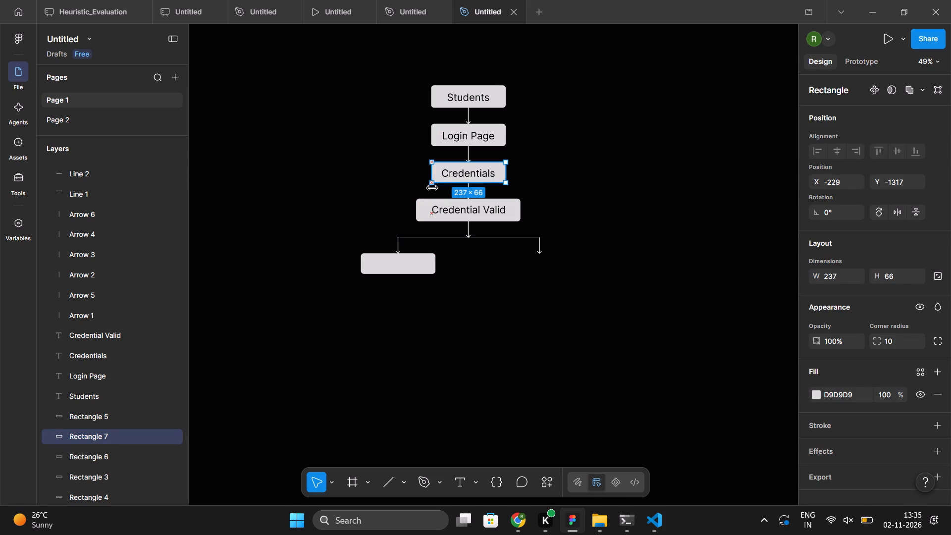
drag(432, 187, 430, 187)
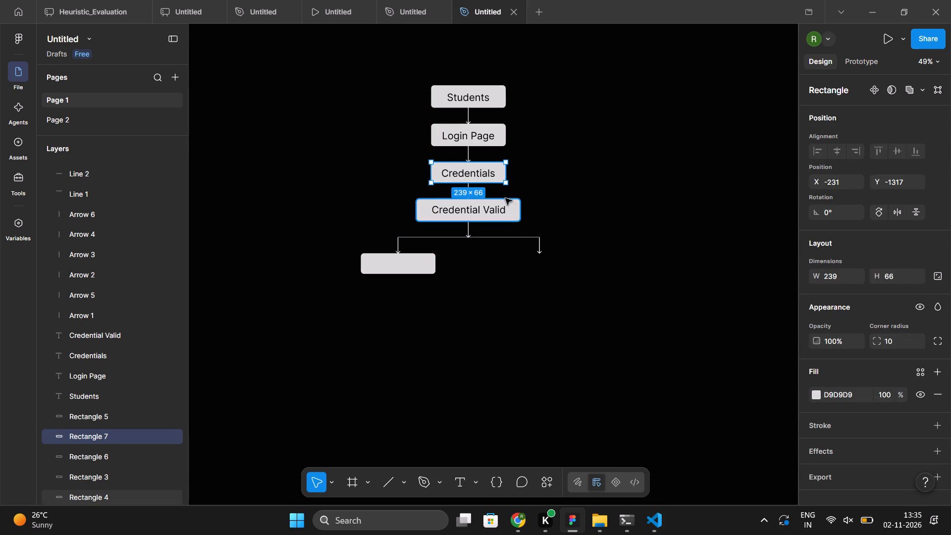
drag(498, 170, 531, 259)
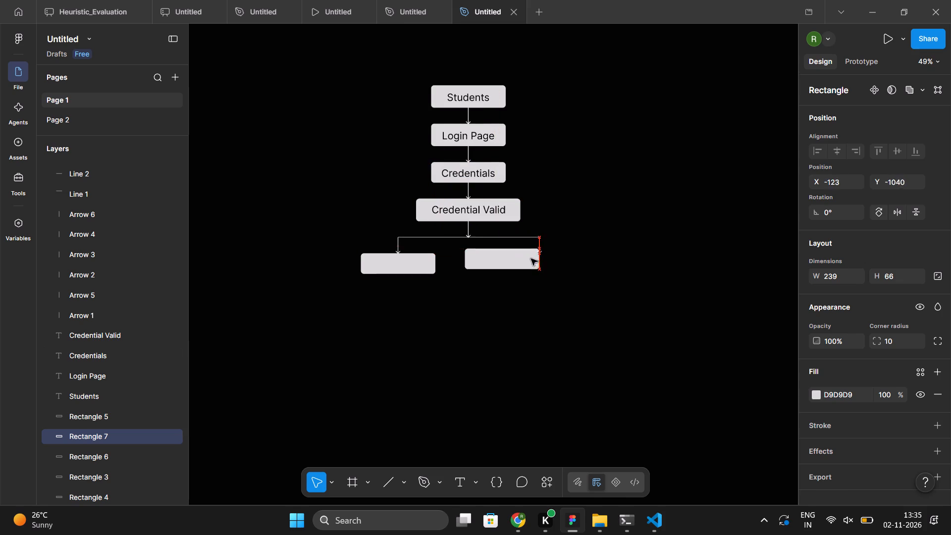
drag(531, 259, 561, 263)
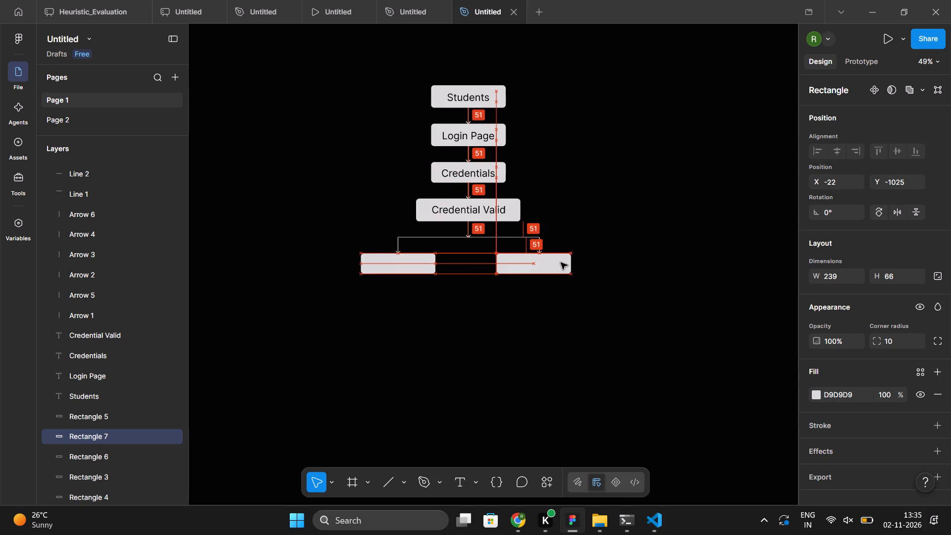
drag(561, 263, 569, 263)
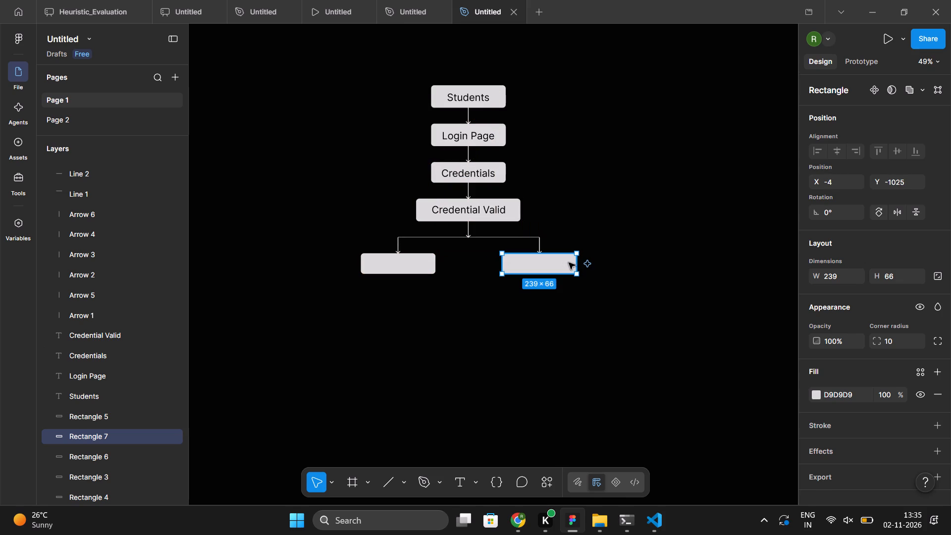
click(550, 357)
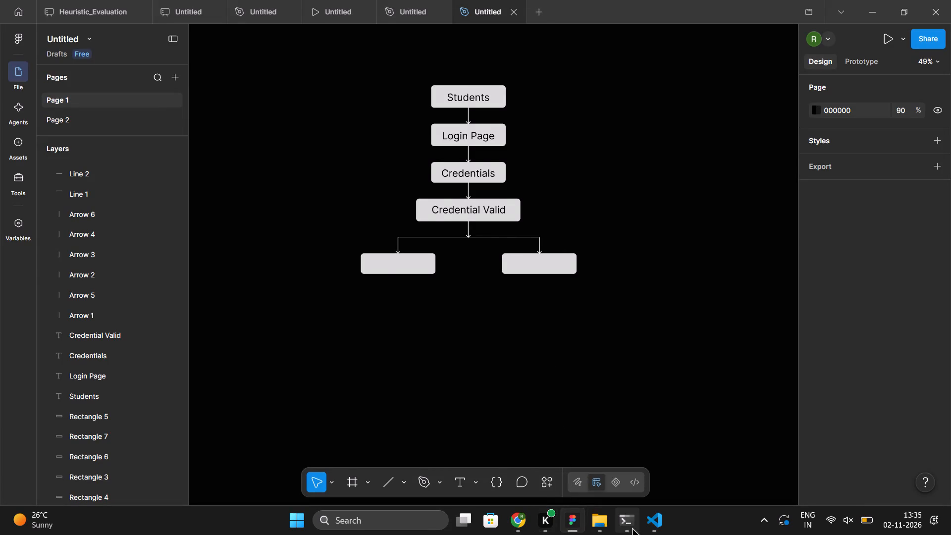
Check the login flow in ChatGPT, and back in Figma duplicate the "Credential Valid" label onto the left branch box.
click(526, 518)
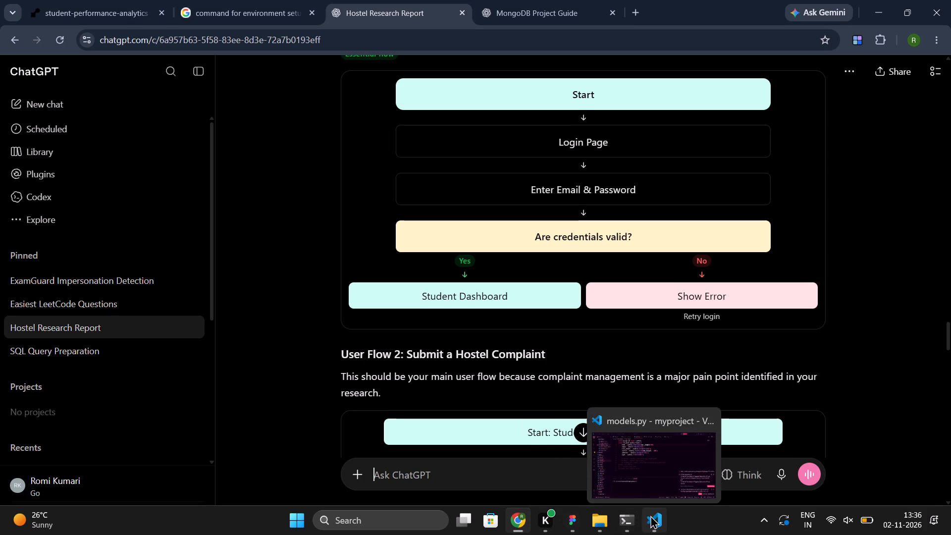
click(570, 475)
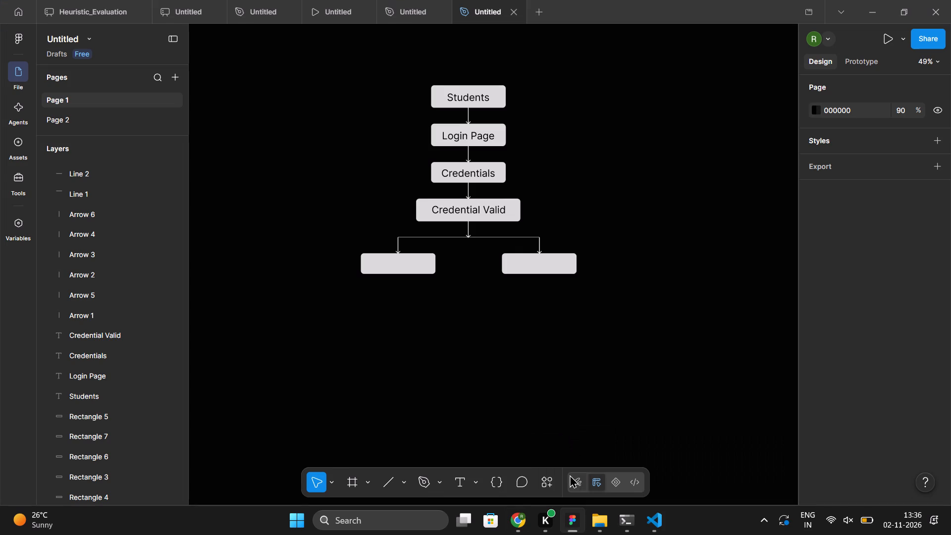
click(465, 211)
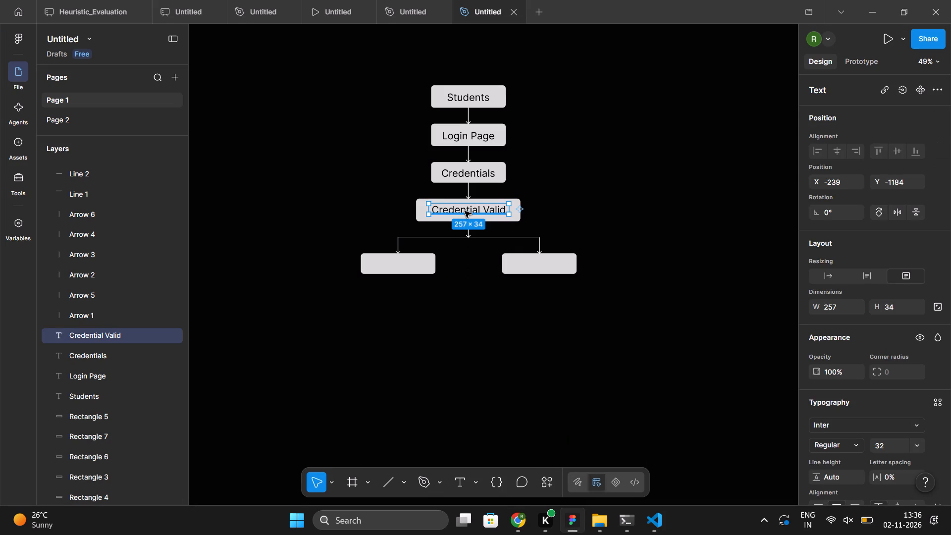
key(ctrl+d)
drag(462, 210, 399, 264)
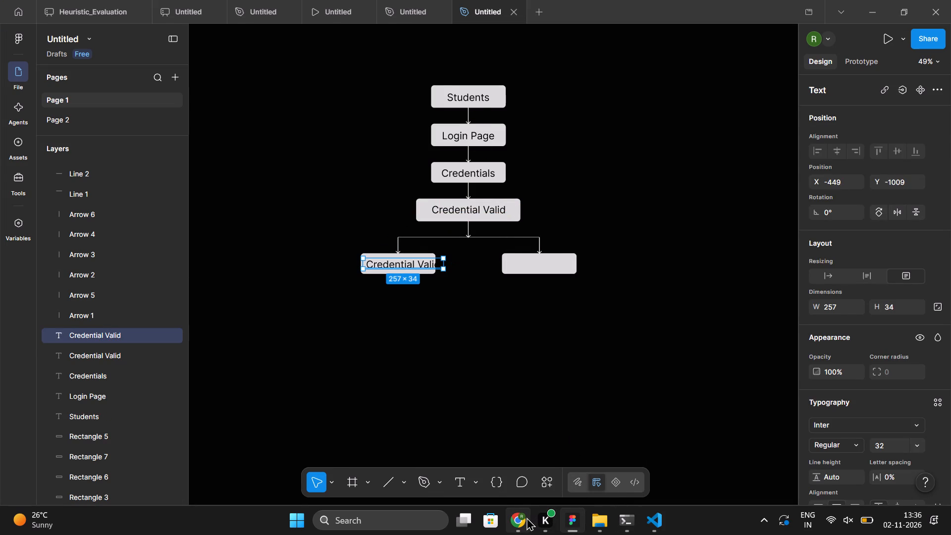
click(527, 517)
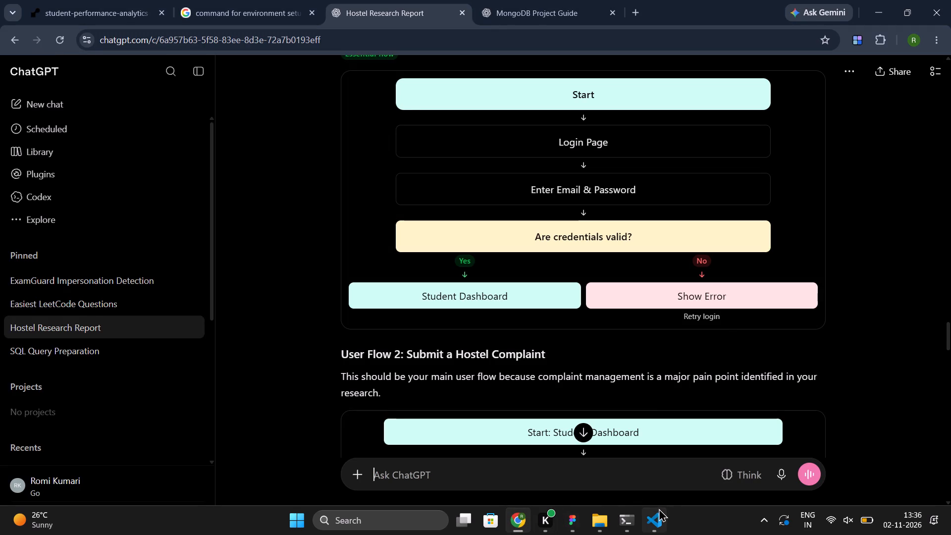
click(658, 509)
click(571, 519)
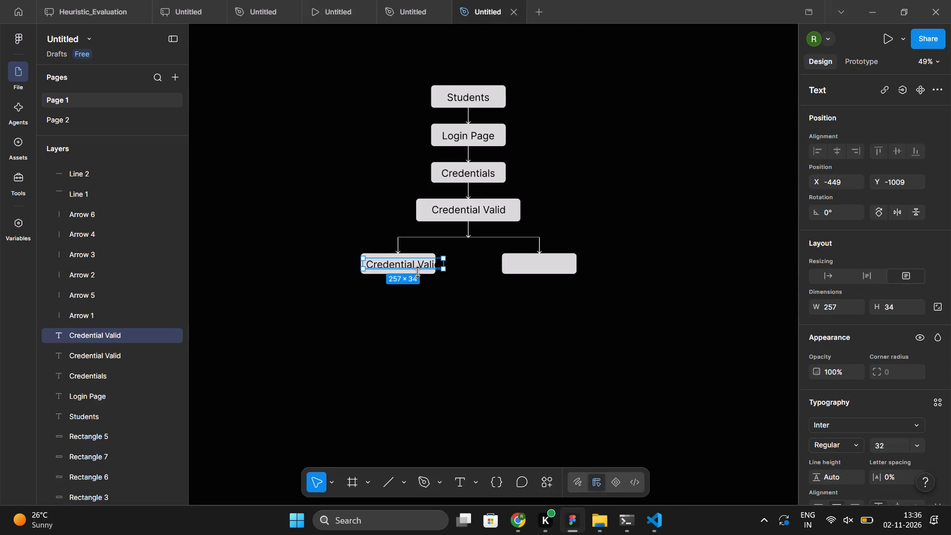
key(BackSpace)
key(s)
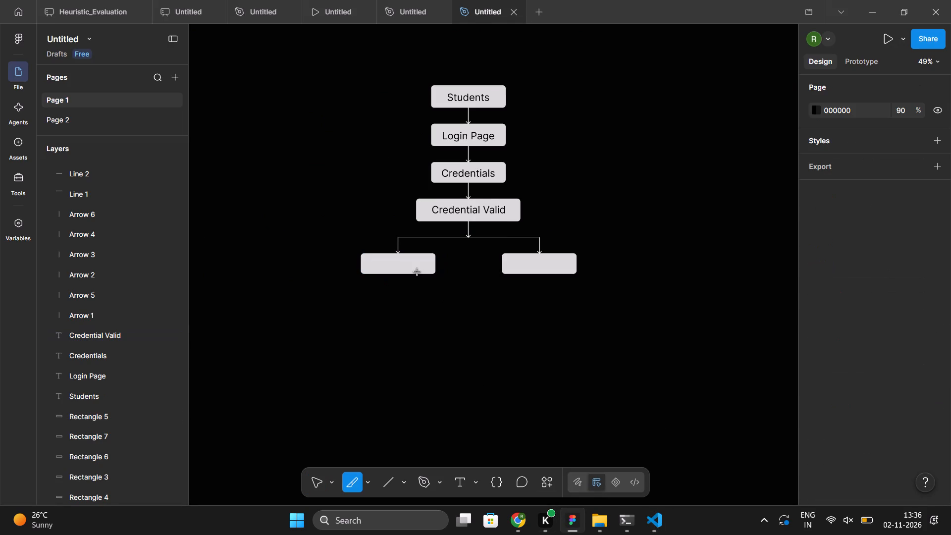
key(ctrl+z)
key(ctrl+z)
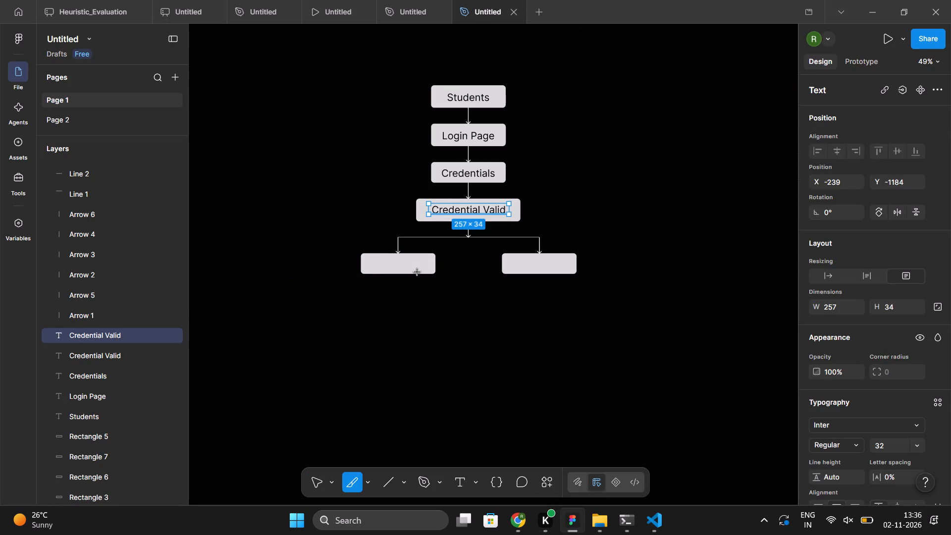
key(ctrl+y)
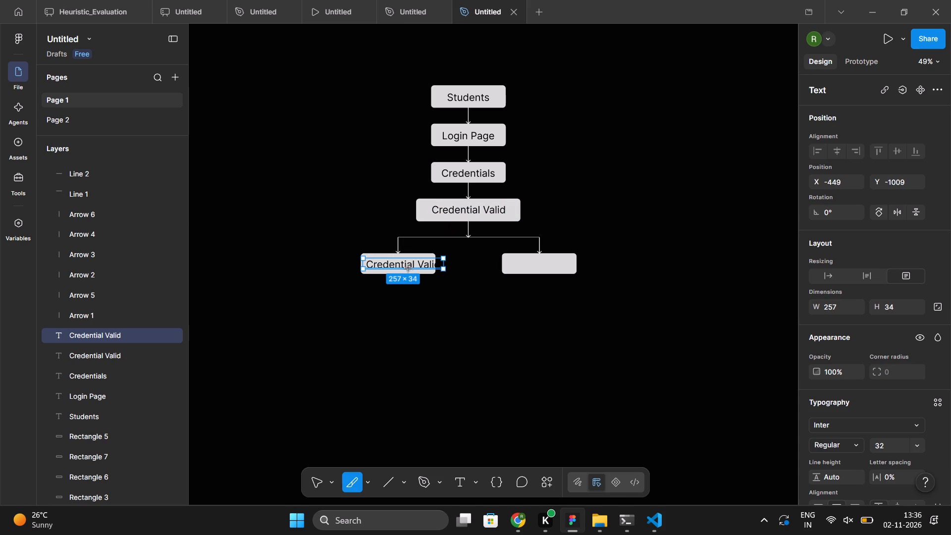
Replace the text of the duplicated "Credential Valid" label on the left branch box with "Error".
drag(403, 257, 405, 264)
triple_click(405, 264)
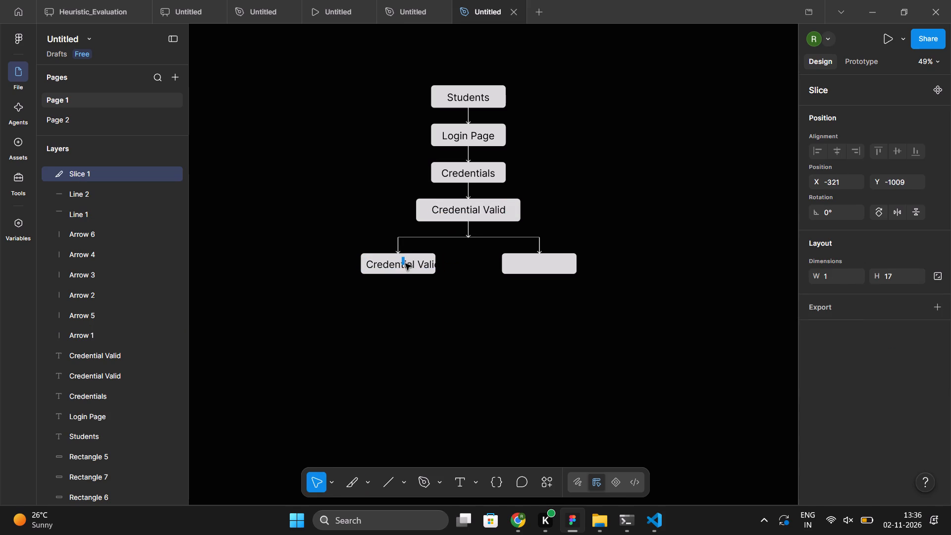
click(437, 283)
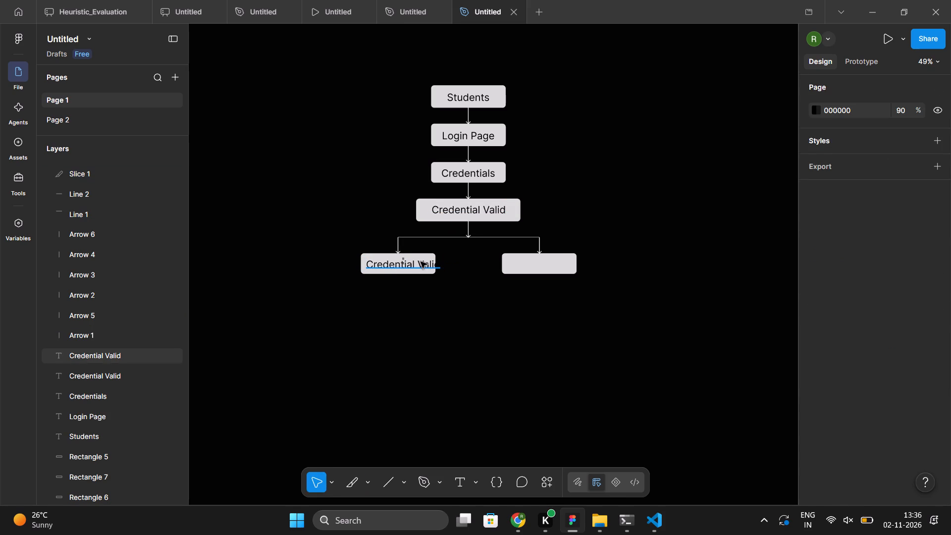
double_click(421, 262)
click(421, 262)
key(BackSpace)
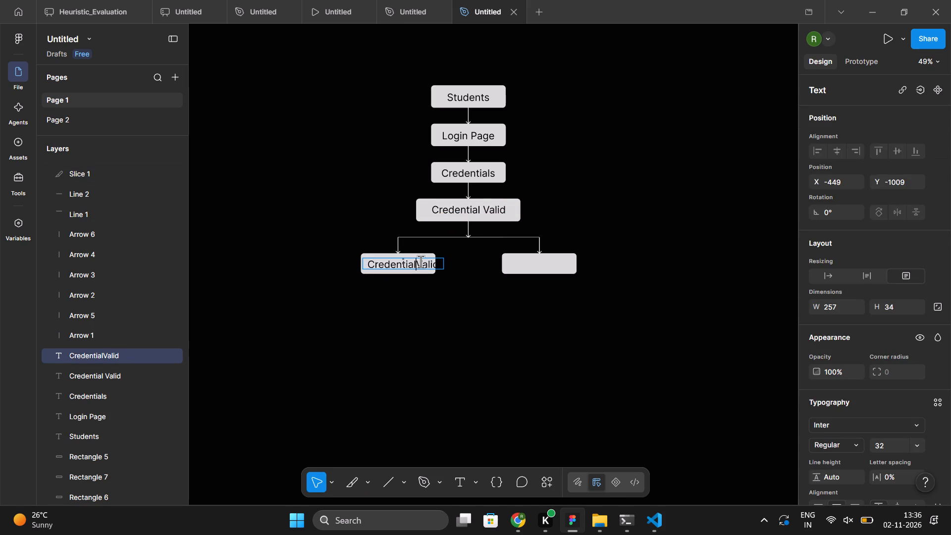
key(Right)
key(Right)
key(Right)
key(Right)
key(BackSpace)
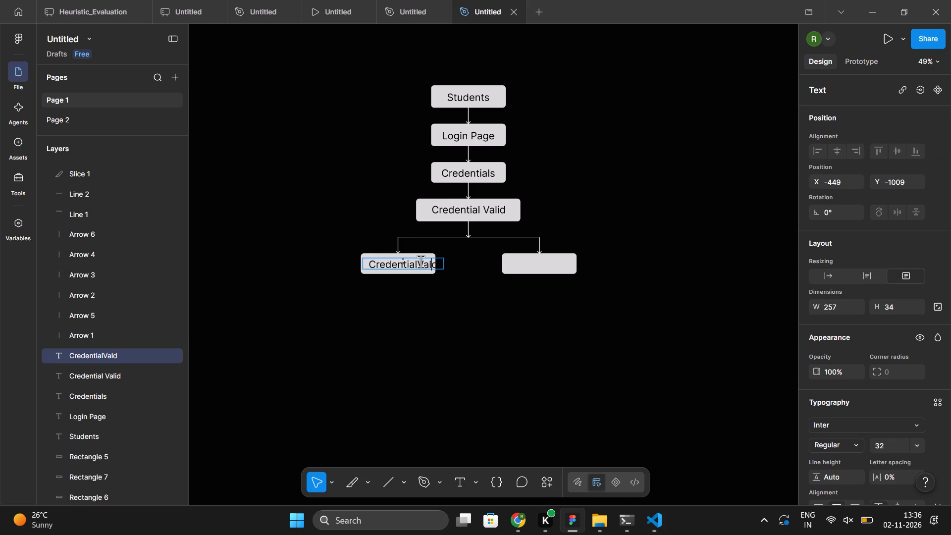
key(BackSpace)
key(Right)
key(BackSpace)
key(BackSpace)
key(BackSpace)
key(BackSpace)
key(BackSpace)
key(BackSpace)
key(BackSpace)
key(BackSpace)
key(BackSpace)
key(BackSpace)
key(BackSpace)
key(BackSpace)
key(BackSpace)
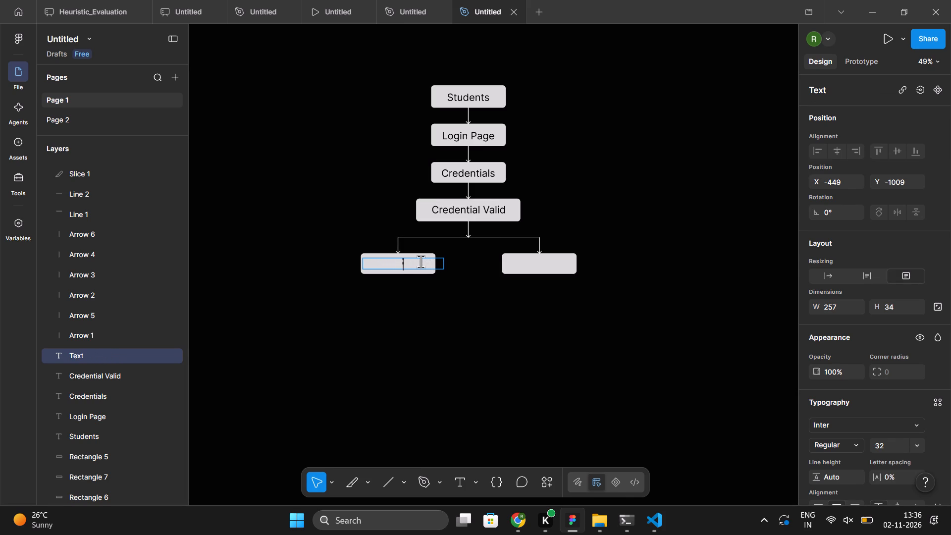
key(e)
text(rroe)
key(BackSpace)
key(e)
key(BackSpace)
key(r)
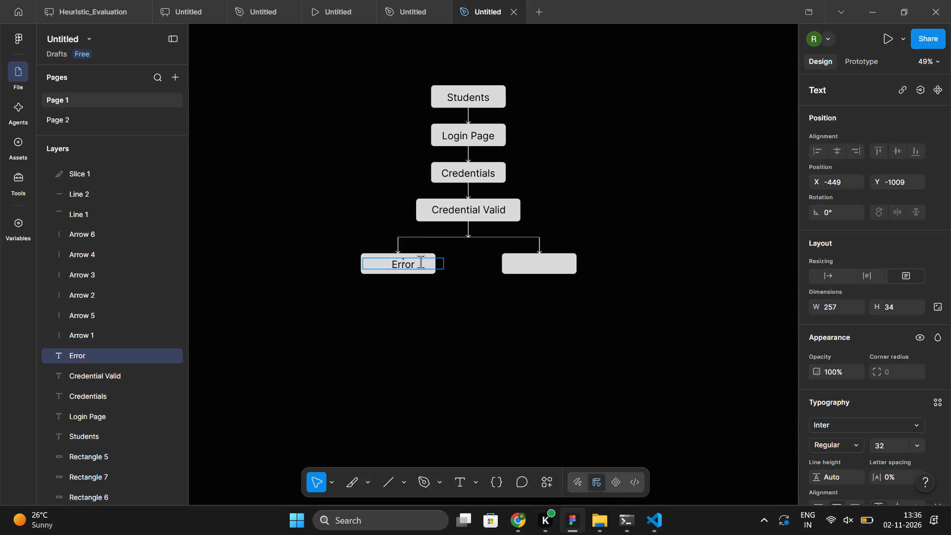
click(475, 324)
click(461, 341)
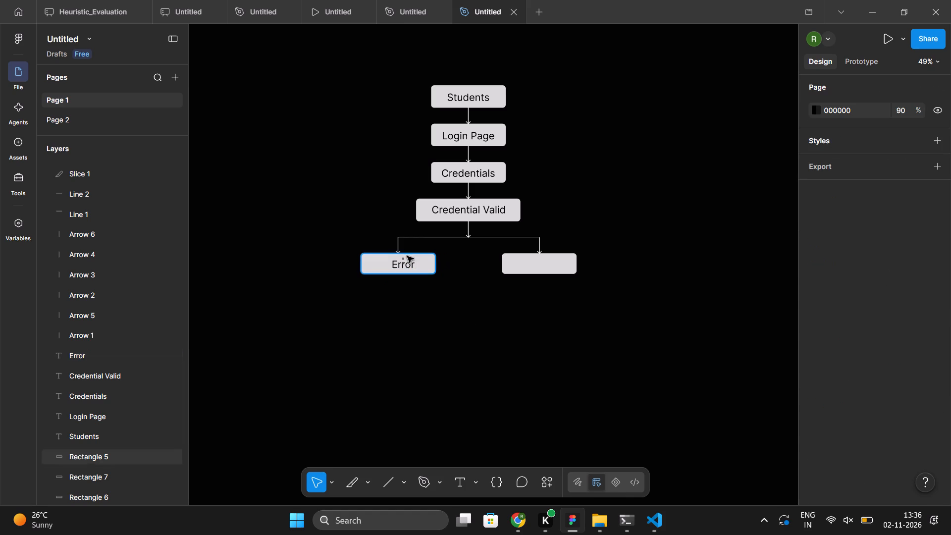
click(432, 289)
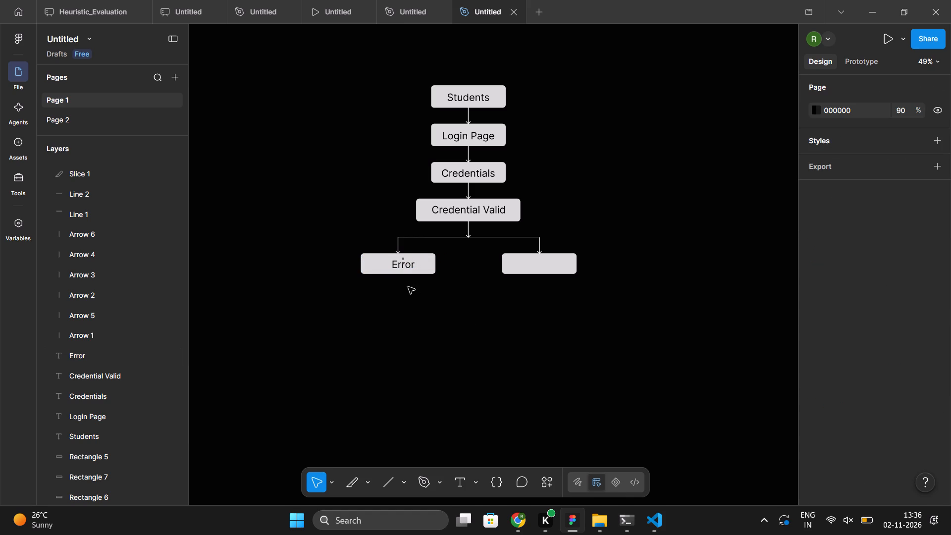
Move the "Error" label within the left branch box to about X -474, Y -1001.
click(408, 265)
drag(408, 265, 402, 268)
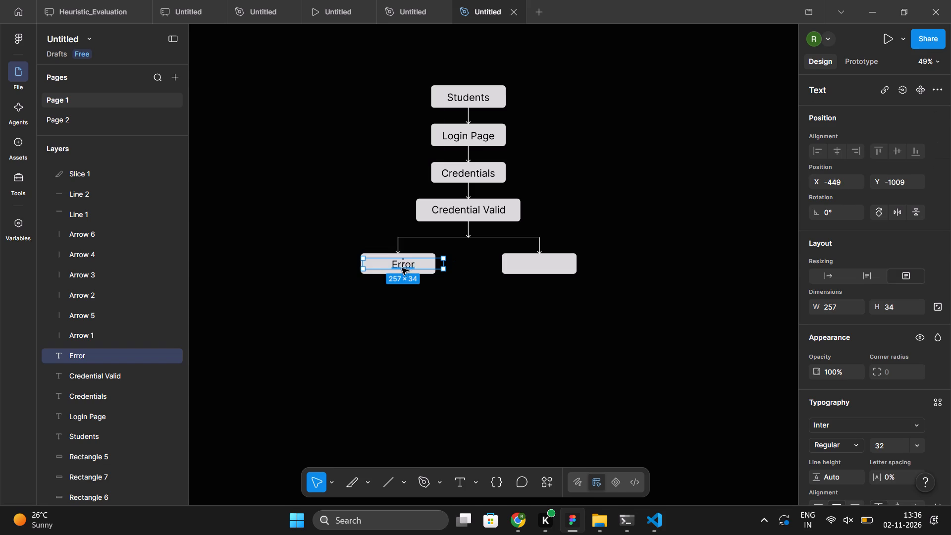
drag(402, 268, 400, 269)
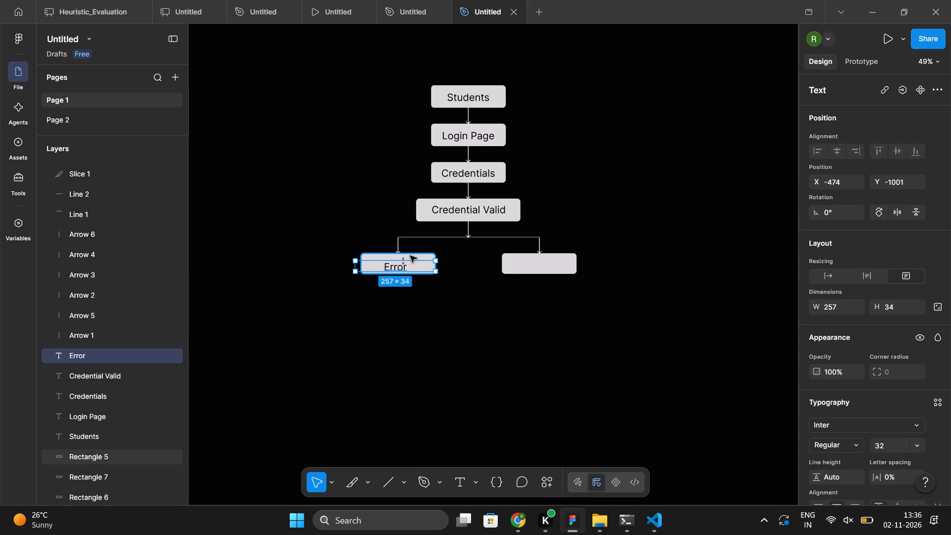
click(410, 256)
click(404, 258)
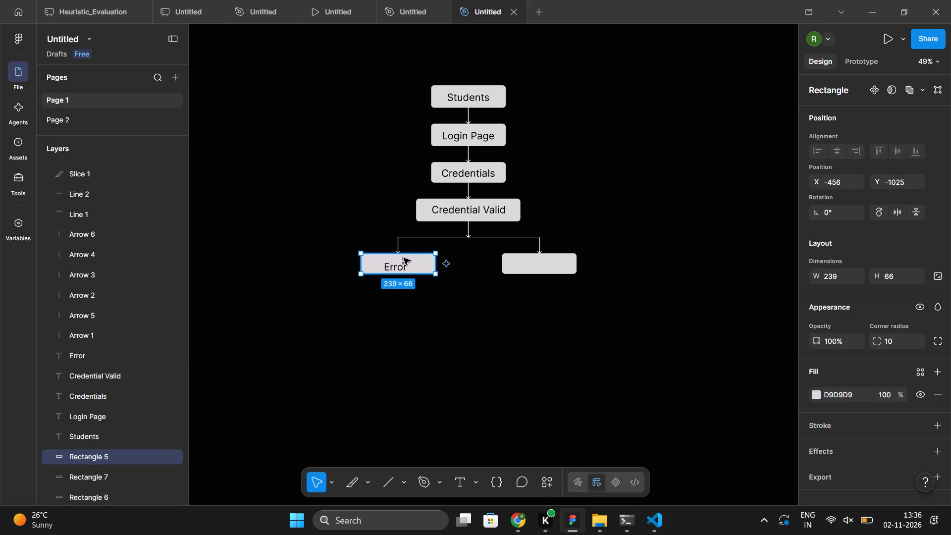
click(404, 261)
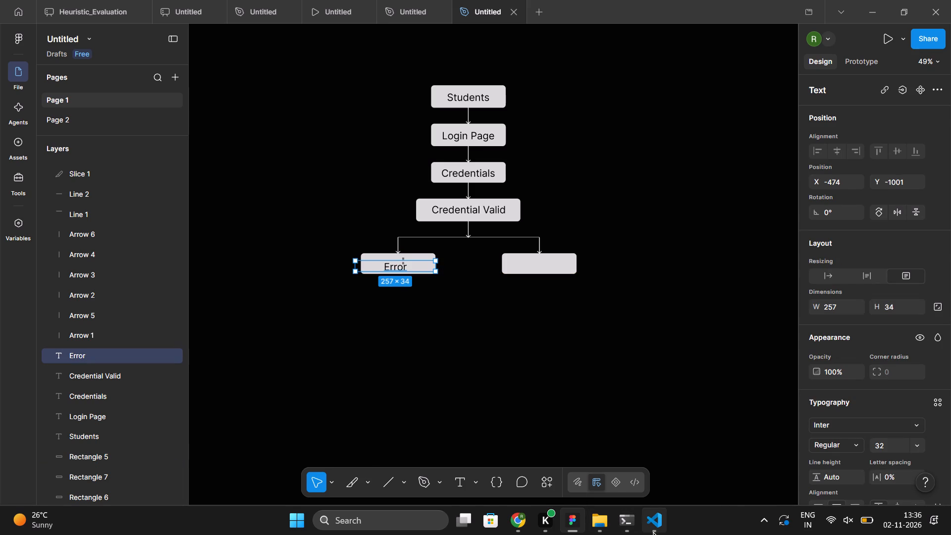
Switch to Visual Studio Code, dismiss the interpreter and Docker notifications, and review the Student model in models.py.
click(662, 530)
scroll(501, 216, up, 5)
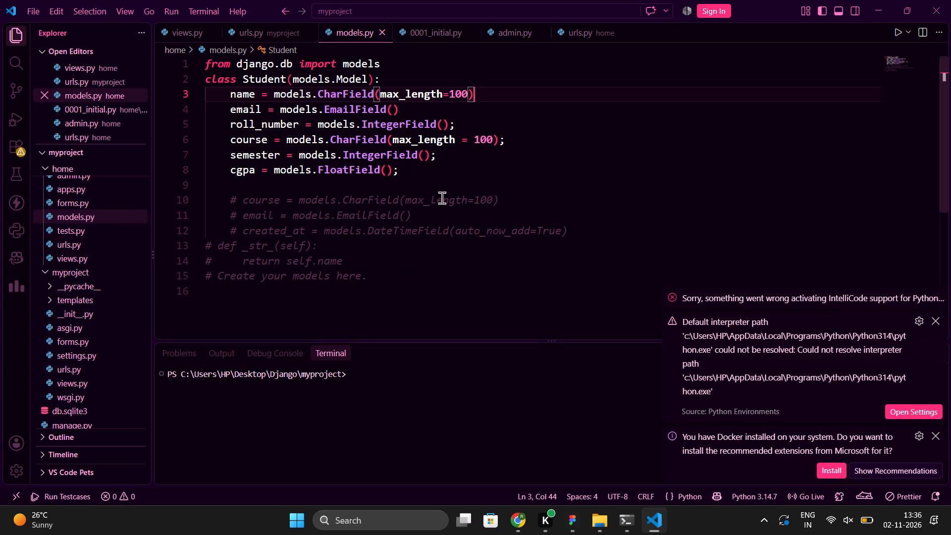
click(937, 326)
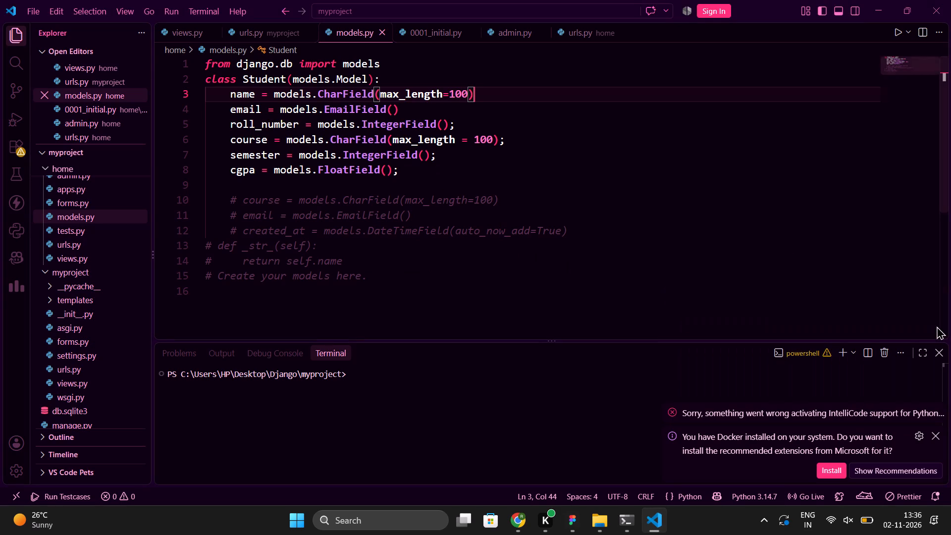
click(937, 442)
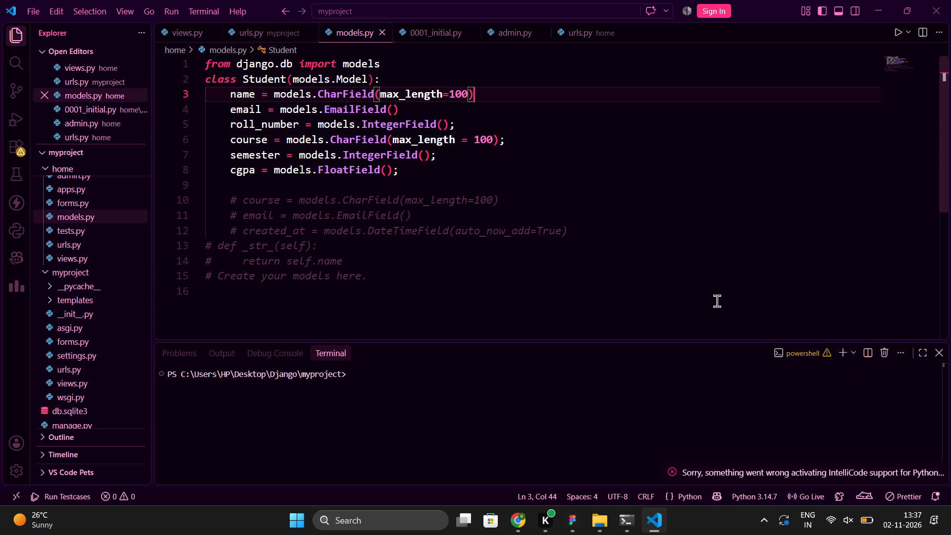
scroll(717, 301, up, 2)
scroll(736, 237, down, 3)
scroll(736, 237, up, 2)
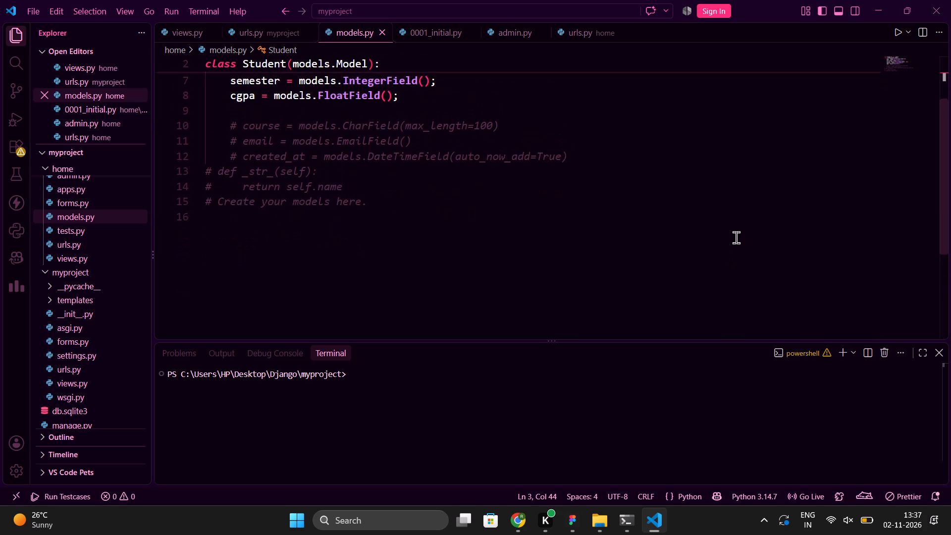
scroll(736, 237, up, 3)
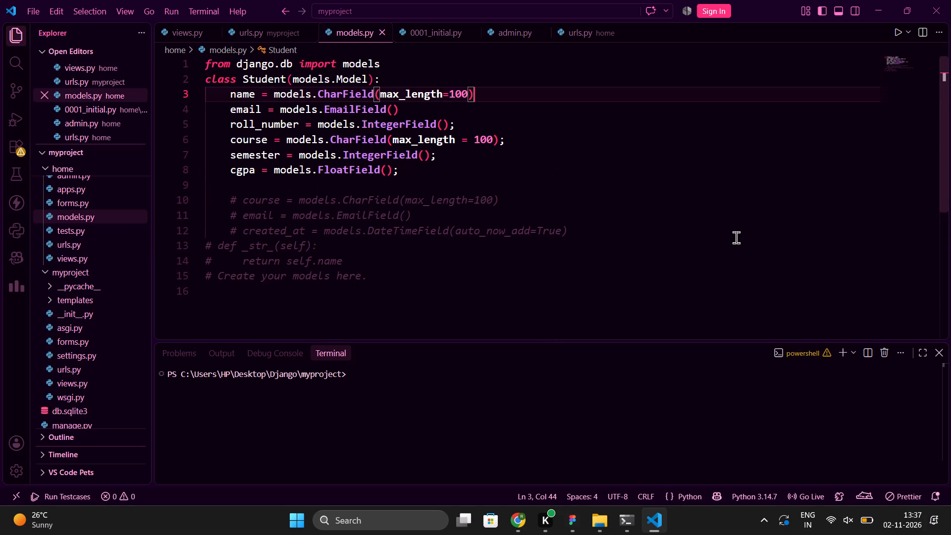
Switch to Chrome, open a new browser tab, and go to the MongoDB Project Guide chat.
click(528, 520)
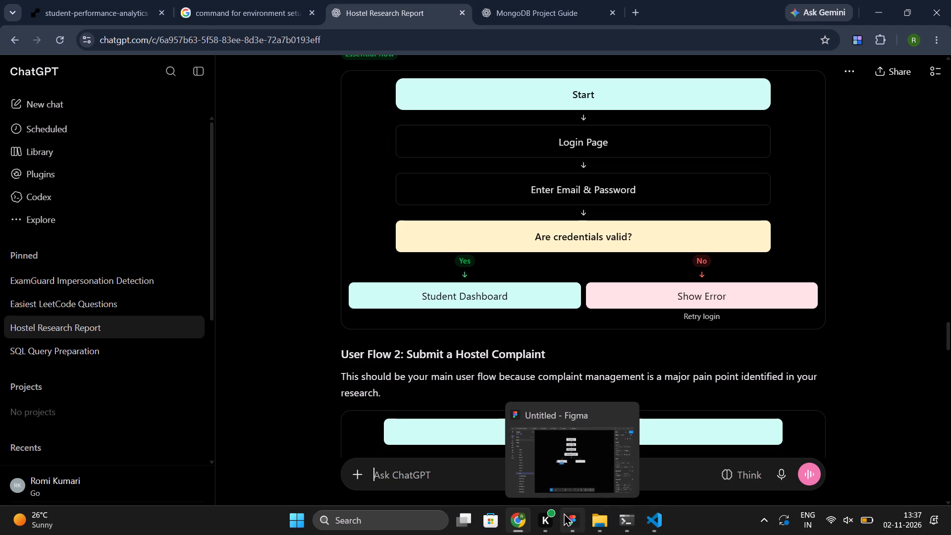
click(636, 0)
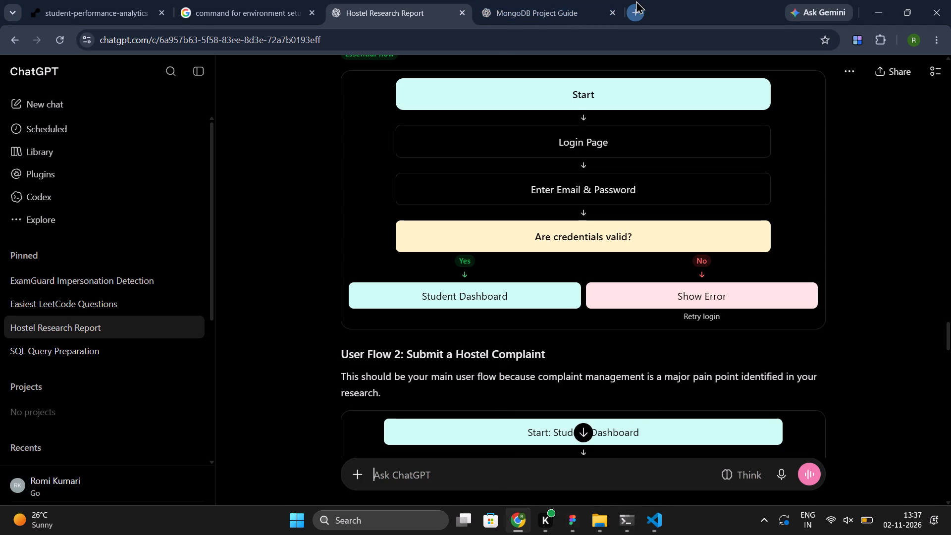
click(536, 0)
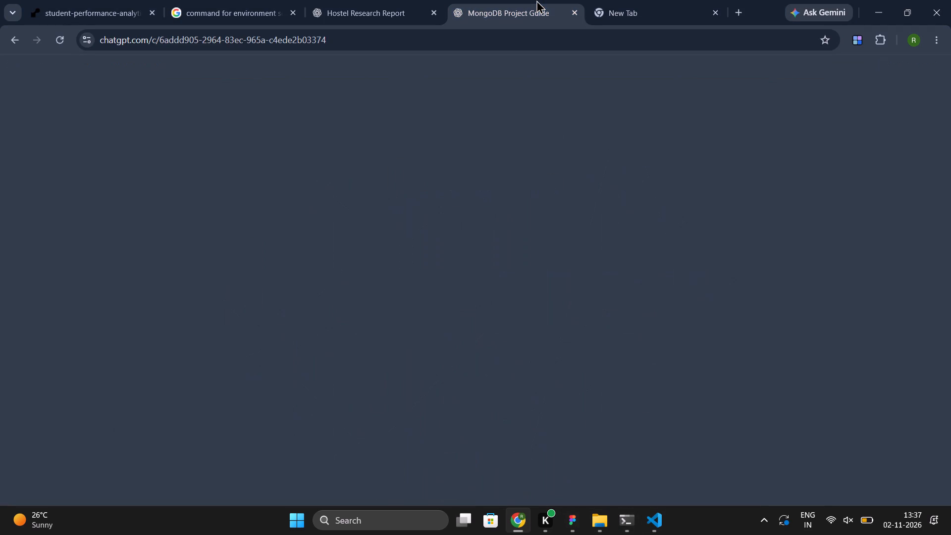
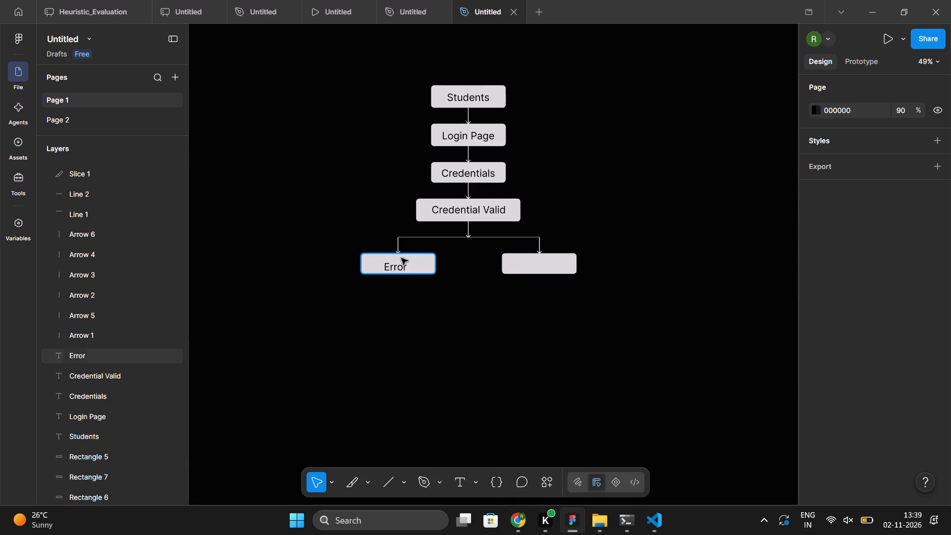
click(404, 258)
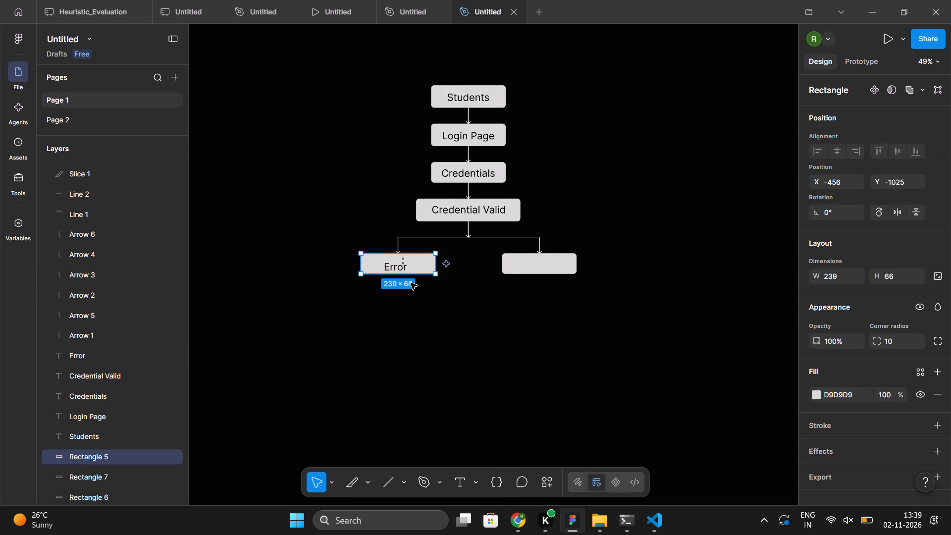
click(411, 283)
click(446, 305)
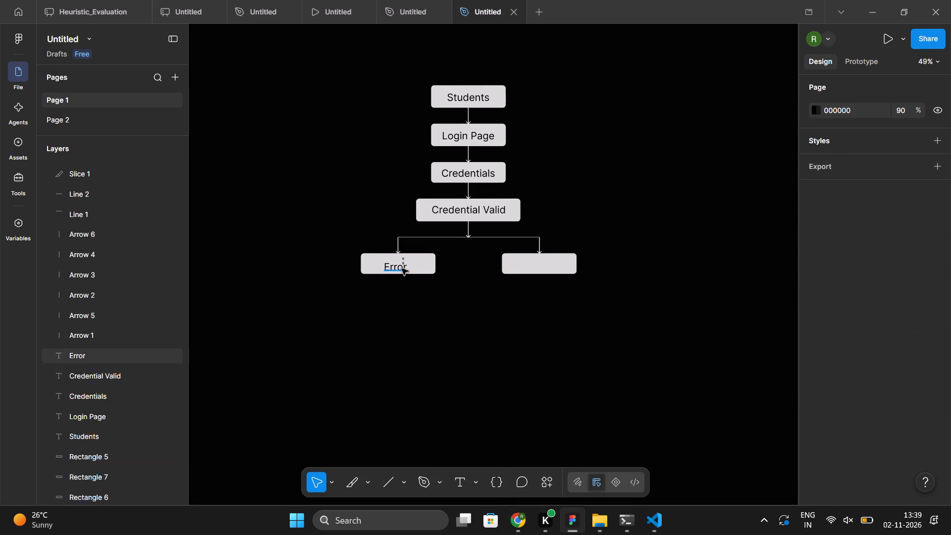
click(402, 268)
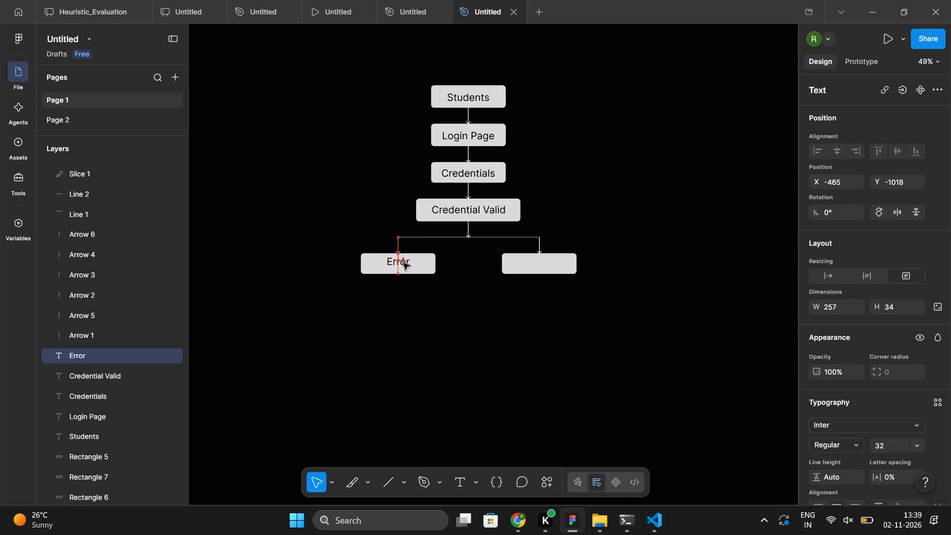
click(524, 332)
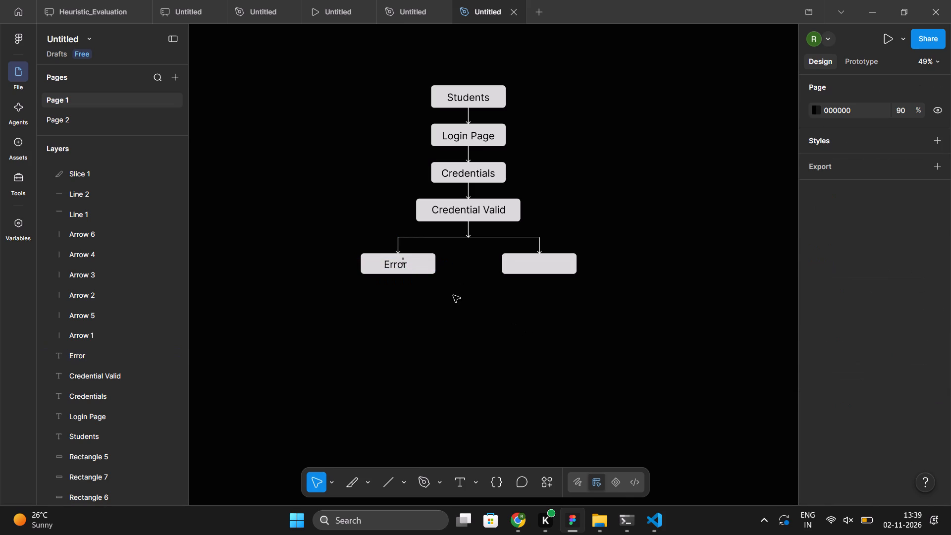
Duplicate the "Error" label and place the copy on the empty right branch box at about X -19, Y -1006.
click(383, 268)
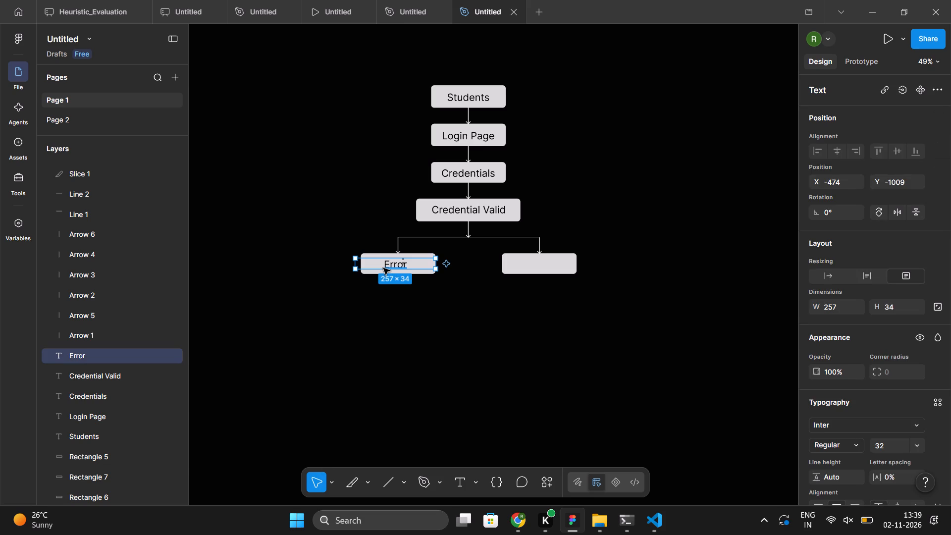
key(ctrl+d)
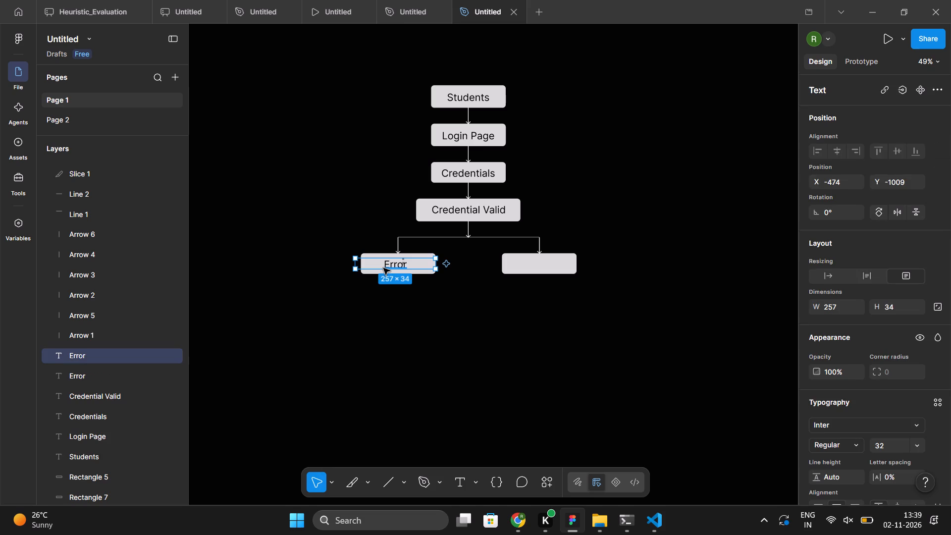
drag(392, 265, 551, 272)
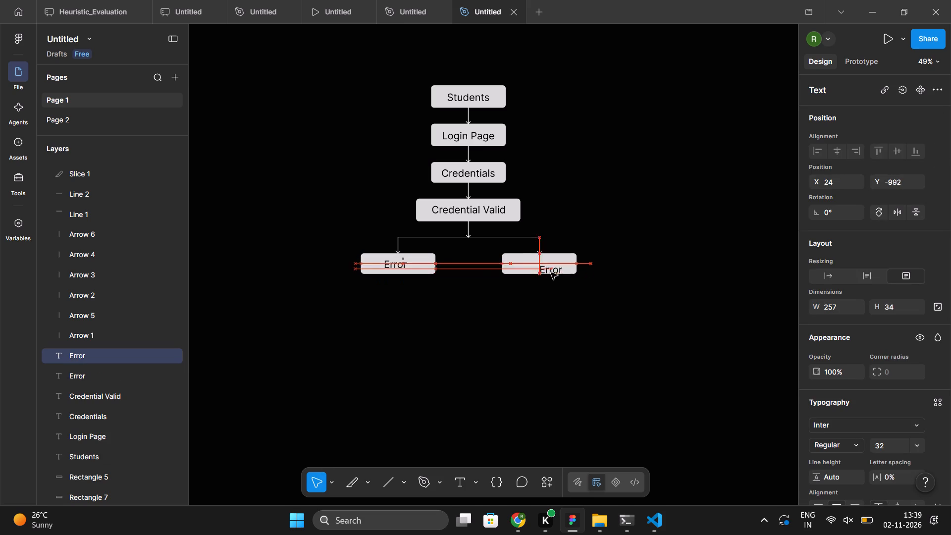
drag(551, 272, 533, 266)
Replace the text of the duplicated "Error" label on the right branch box with "Dashboard".
double_click(533, 266)
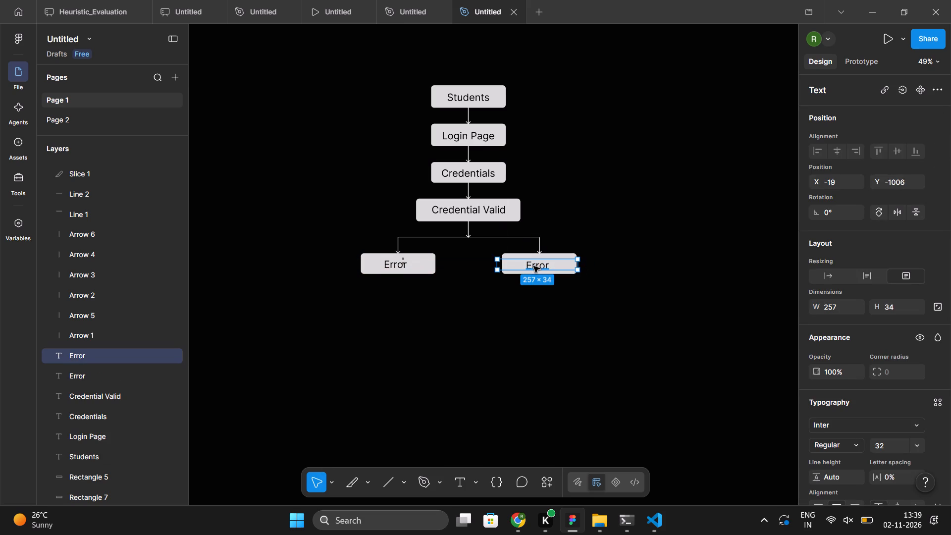
key(BackSpace)
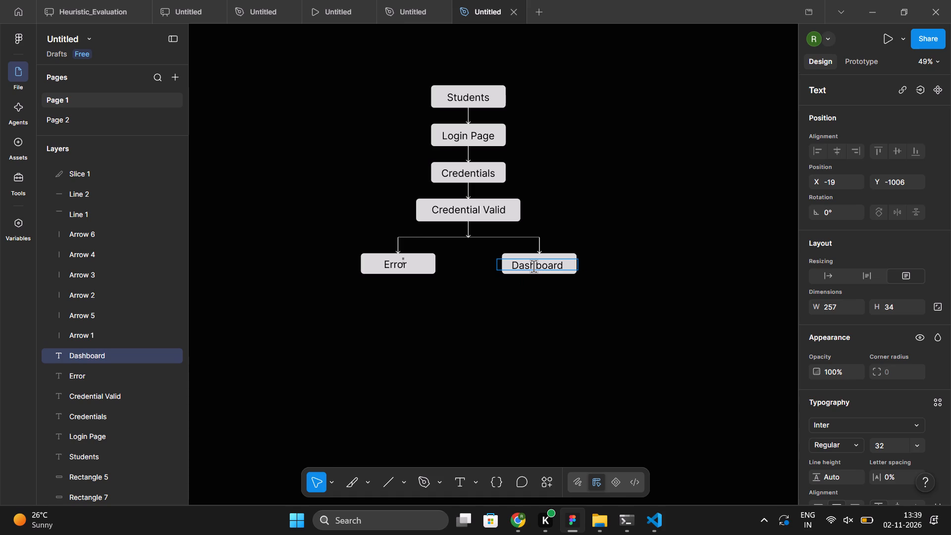
click(572, 347)
click(588, 338)
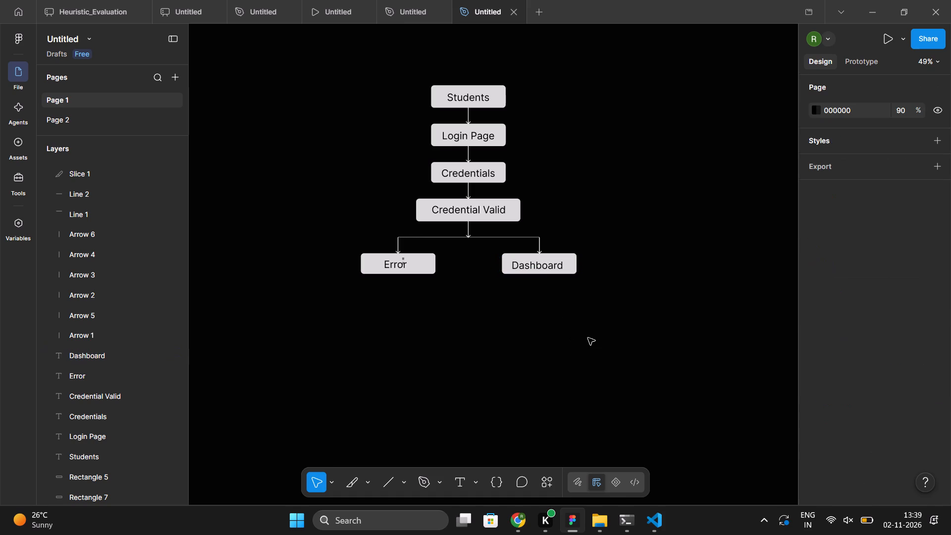
Move the "Dashboard" label within the right branch box to about X -13, Y -1009.
click(556, 269)
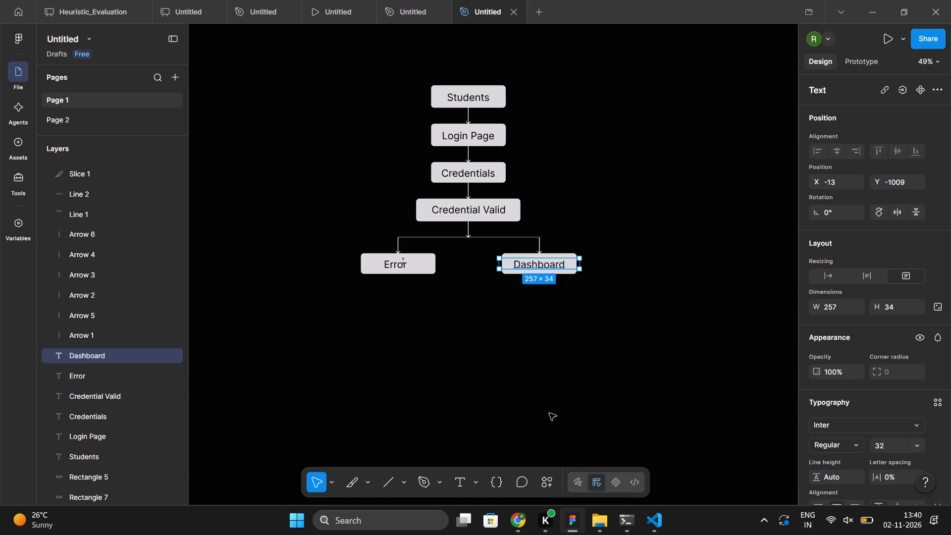
click(501, 399)
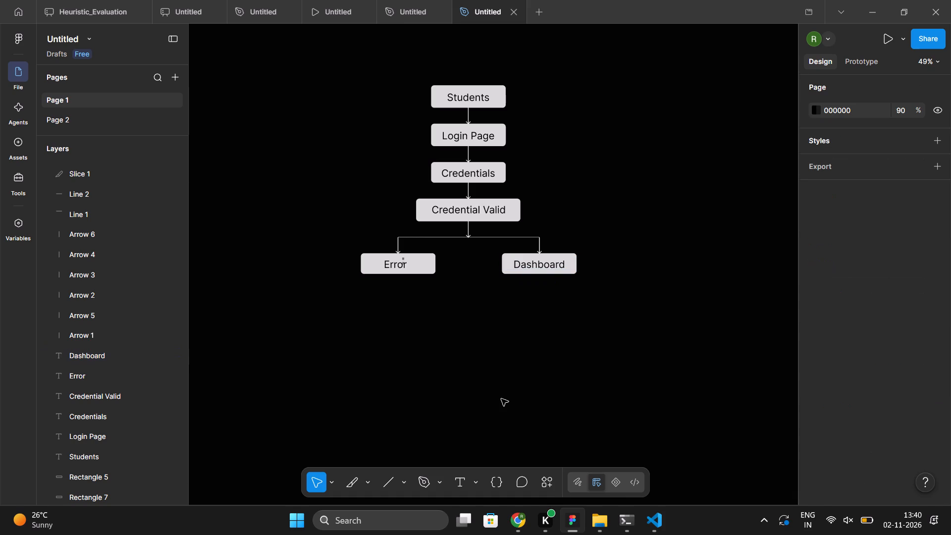
Switch to Chrome and review the User Flow 2: Submit a Hostel Complaint diagram in the Hostel Research Report chat.
click(512, 520)
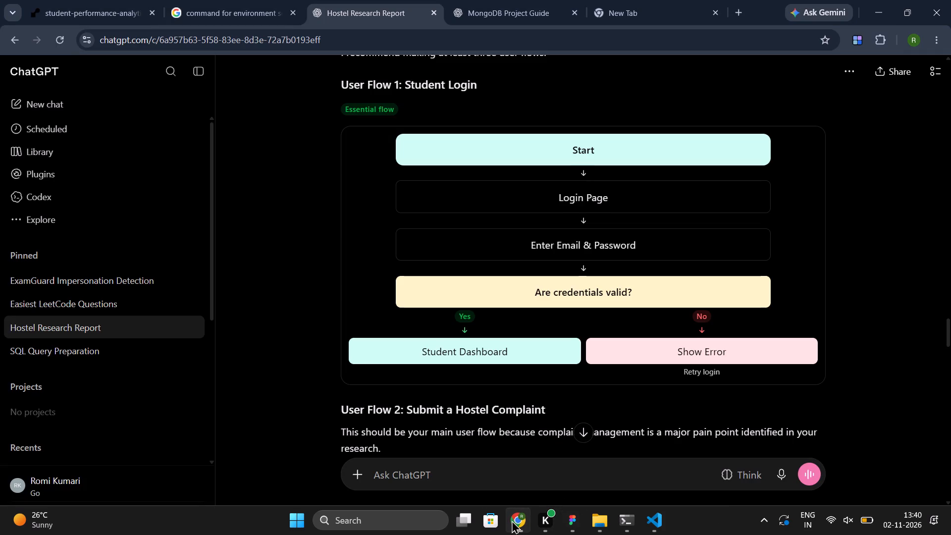
scroll(355, 355, down, 4)
scroll(355, 355, up, 1)
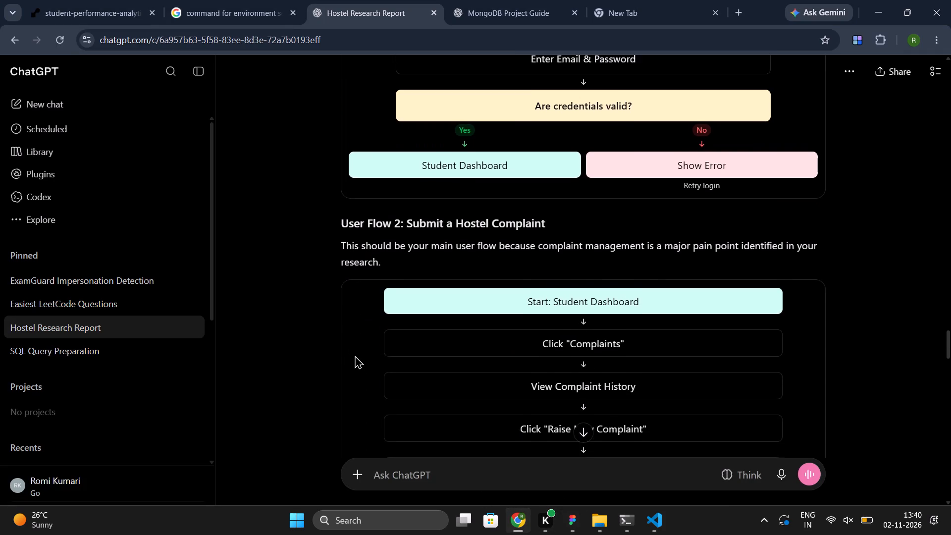
scroll(355, 355, up, 1)
scroll(355, 355, down, 1)
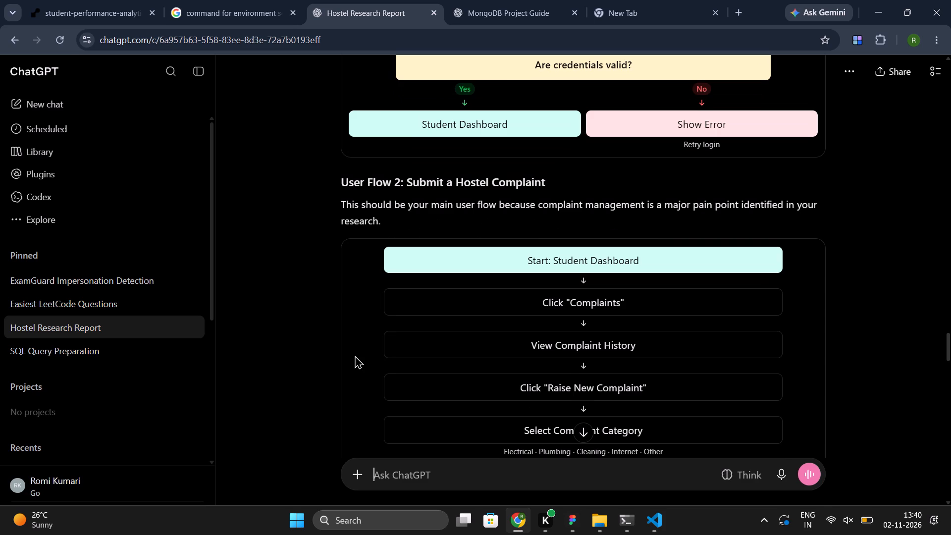
scroll(355, 355, down, 1)
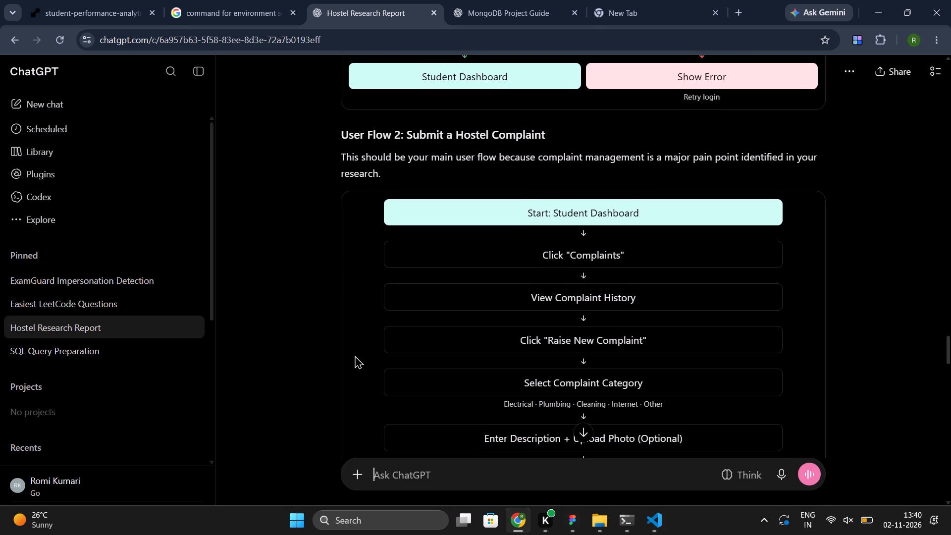
scroll(355, 355, up, 1)
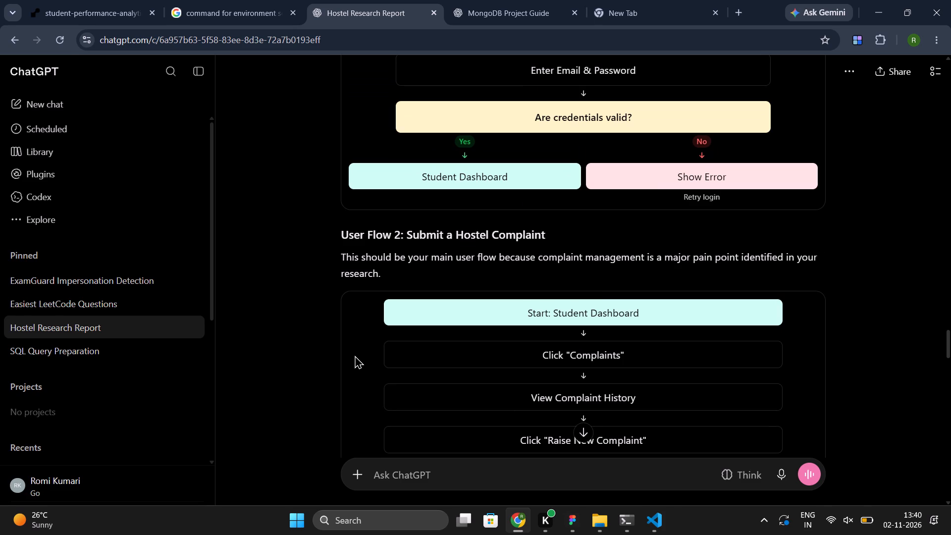
scroll(355, 355, down, 1)
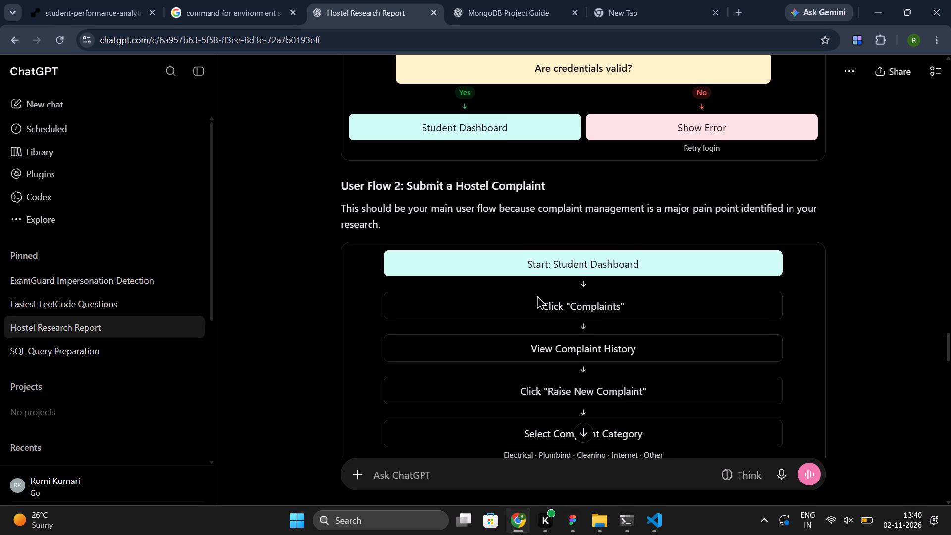
scroll(537, 296, down, 1)
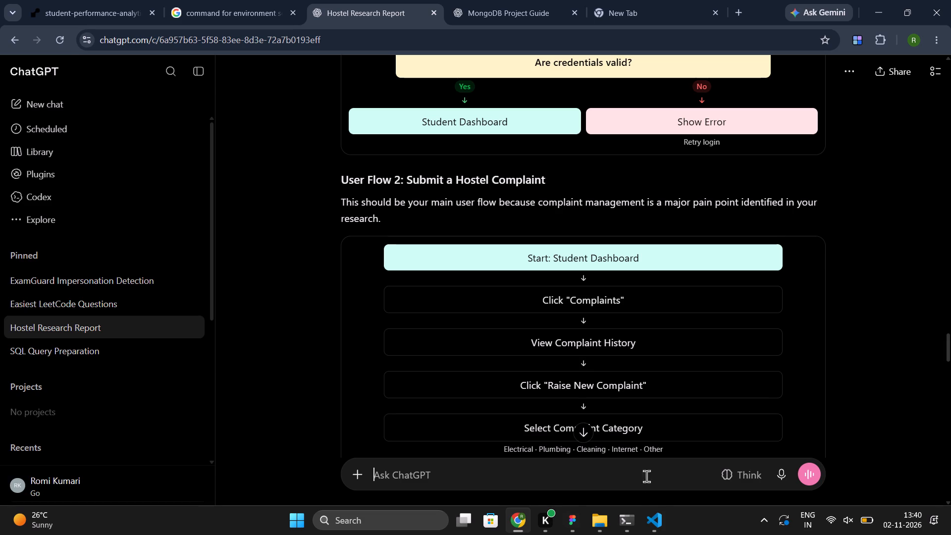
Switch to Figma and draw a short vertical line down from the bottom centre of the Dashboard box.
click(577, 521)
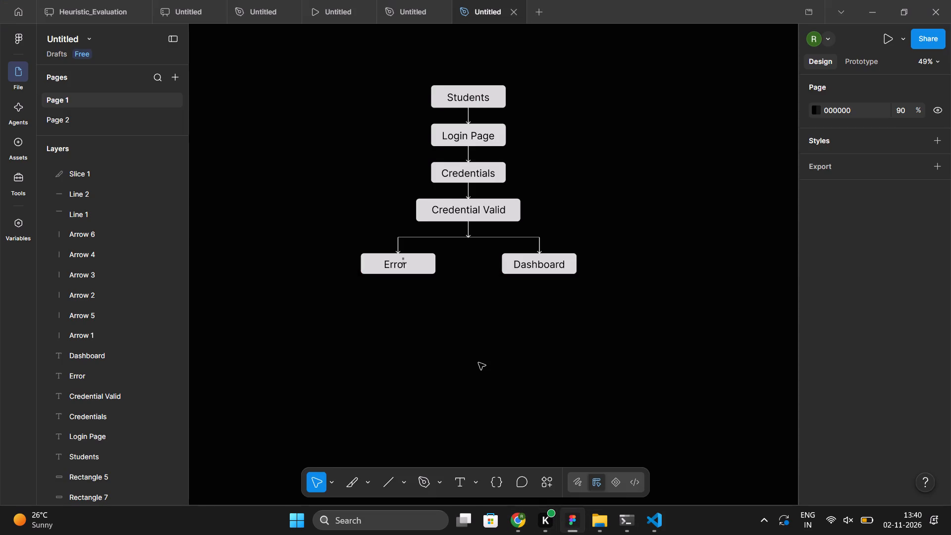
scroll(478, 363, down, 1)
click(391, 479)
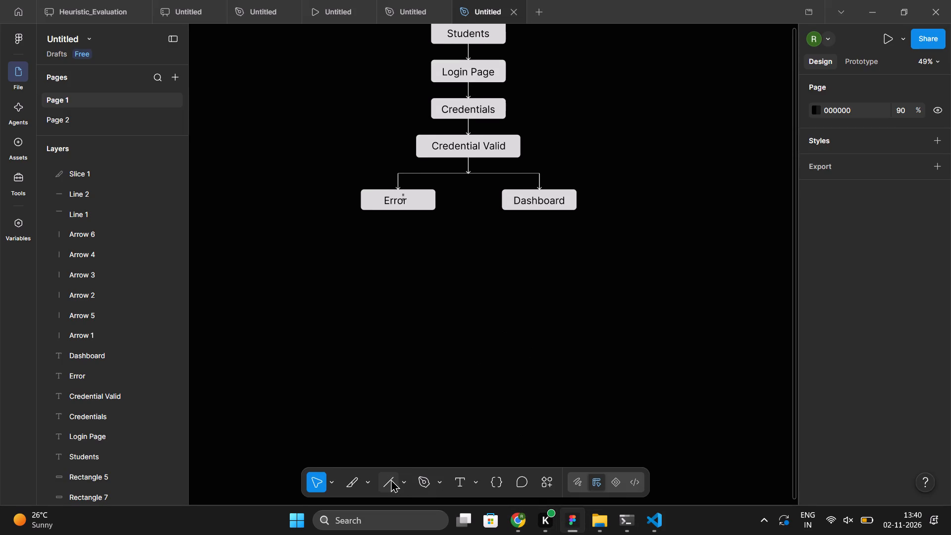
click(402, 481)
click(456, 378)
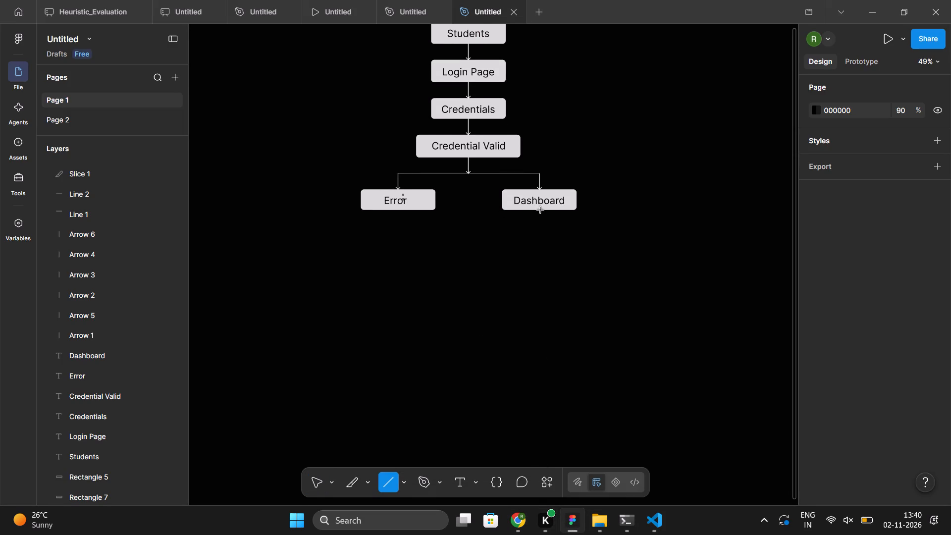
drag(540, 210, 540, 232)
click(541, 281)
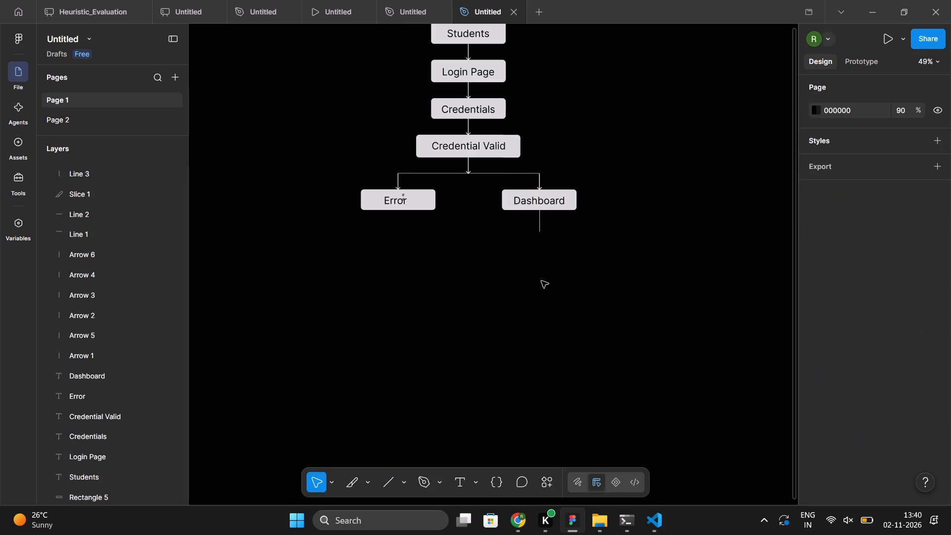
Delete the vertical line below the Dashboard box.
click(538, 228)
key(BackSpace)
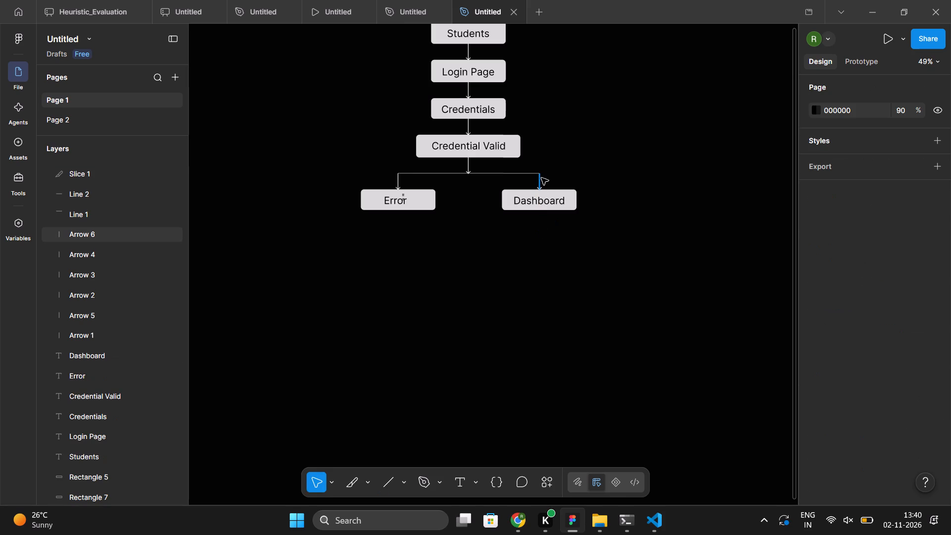
Duplicate the arrow above the Dashboard box and place the copy directly below that box, at about X 116, Y -959.
click(541, 178)
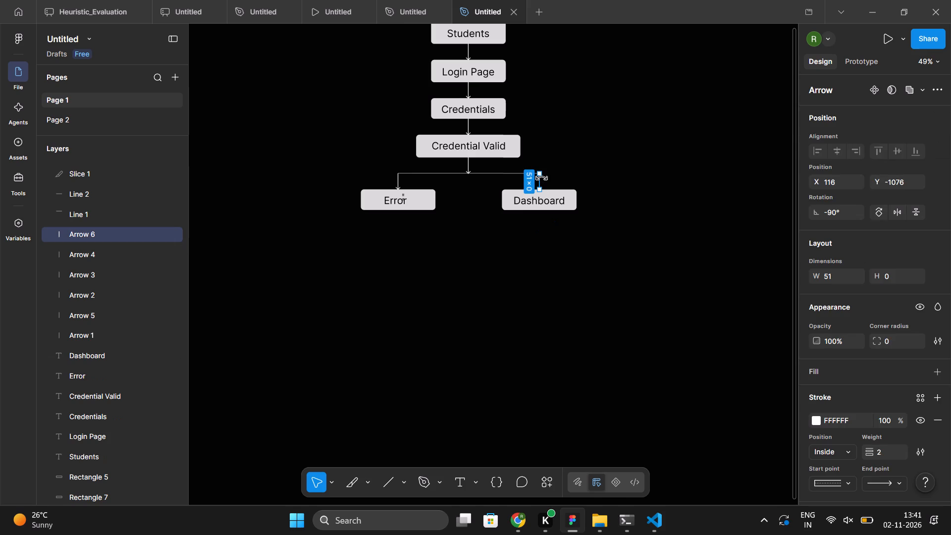
key(ctrl+d)
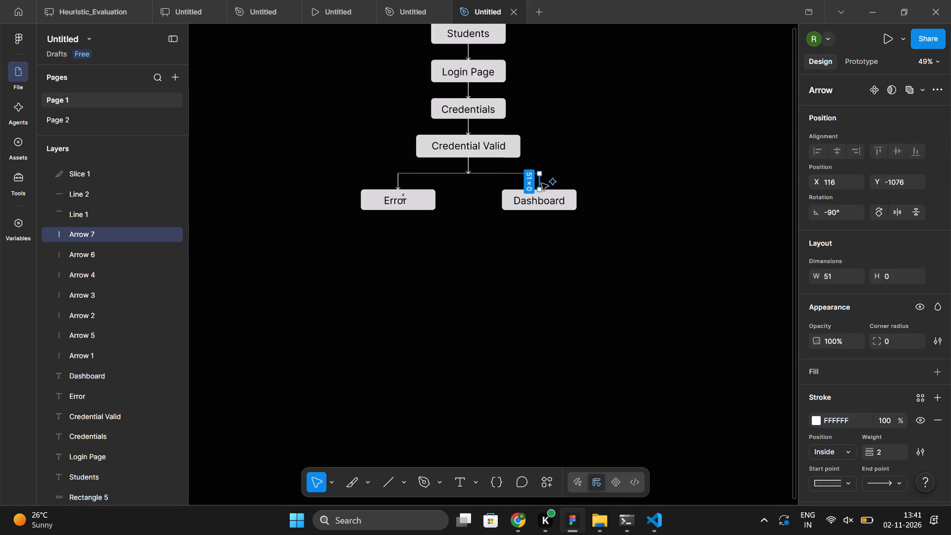
drag(540, 183, 537, 224)
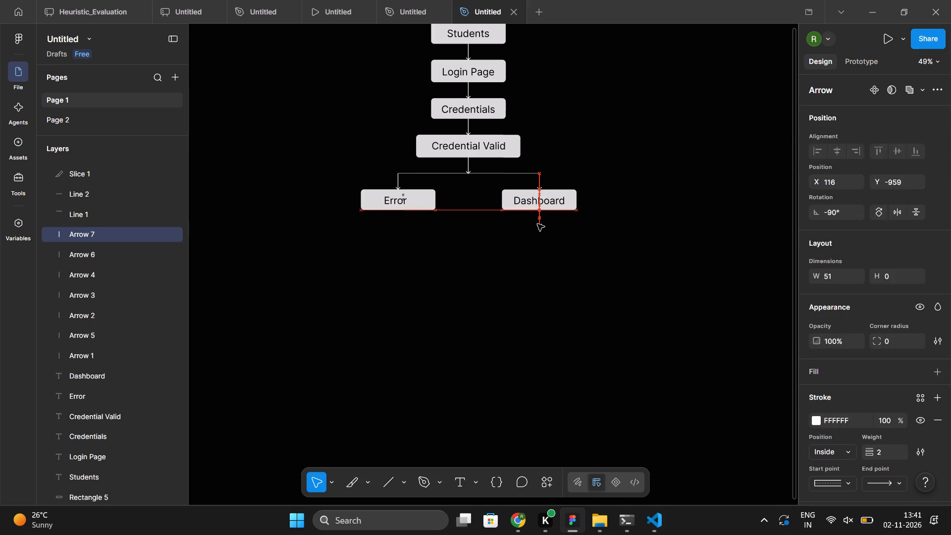
drag(537, 224, 537, 221)
click(541, 297)
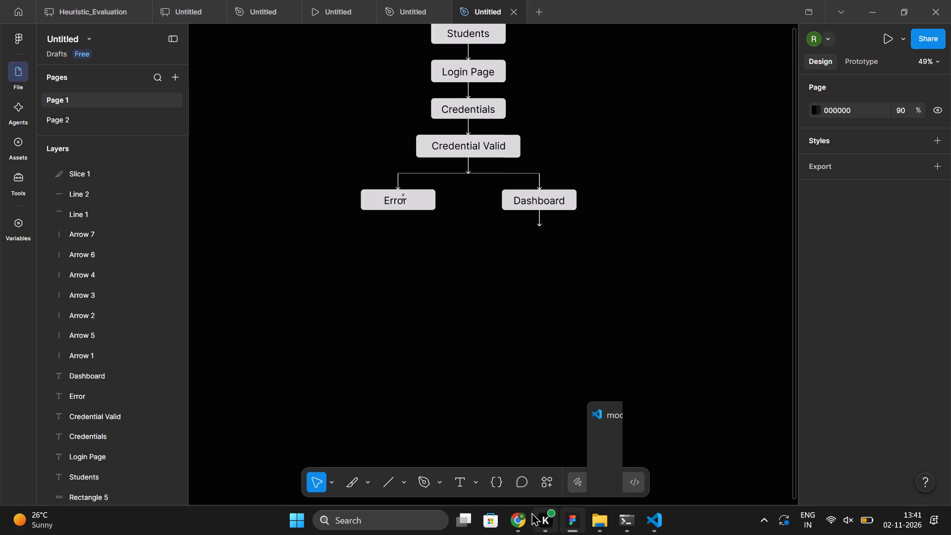
Check the complaint flow in Chrome, then in Figma duplicate the Dashboard box below its arrow and widen the copy to about 301 × 66.
click(516, 514)
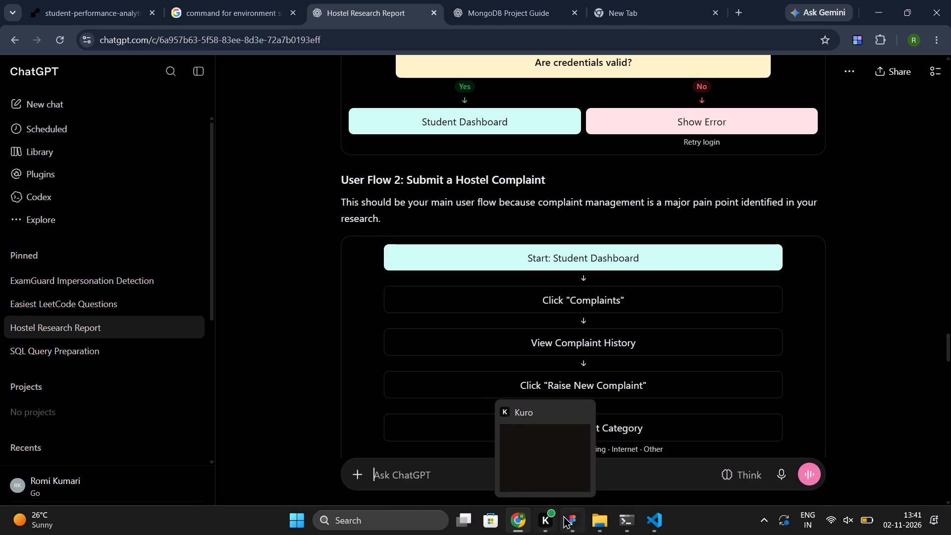
click(557, 480)
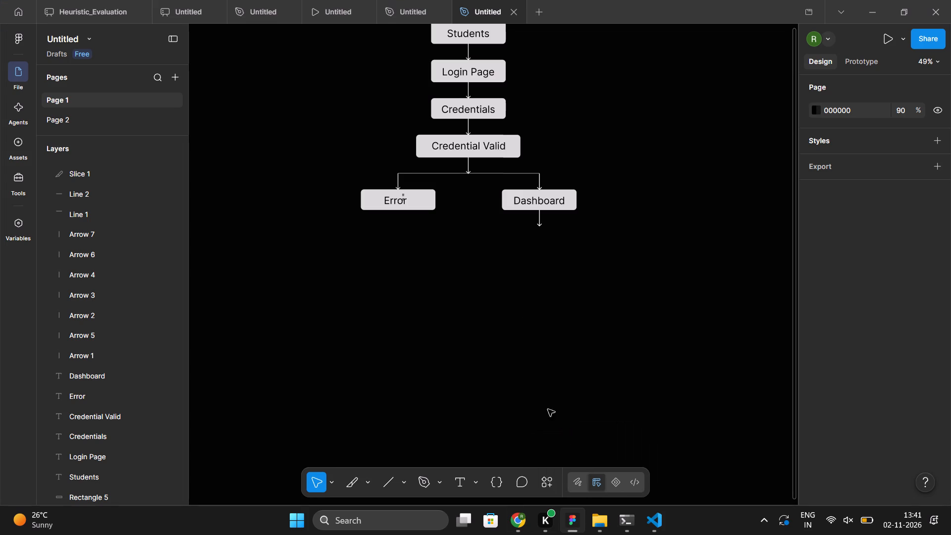
click(507, 206)
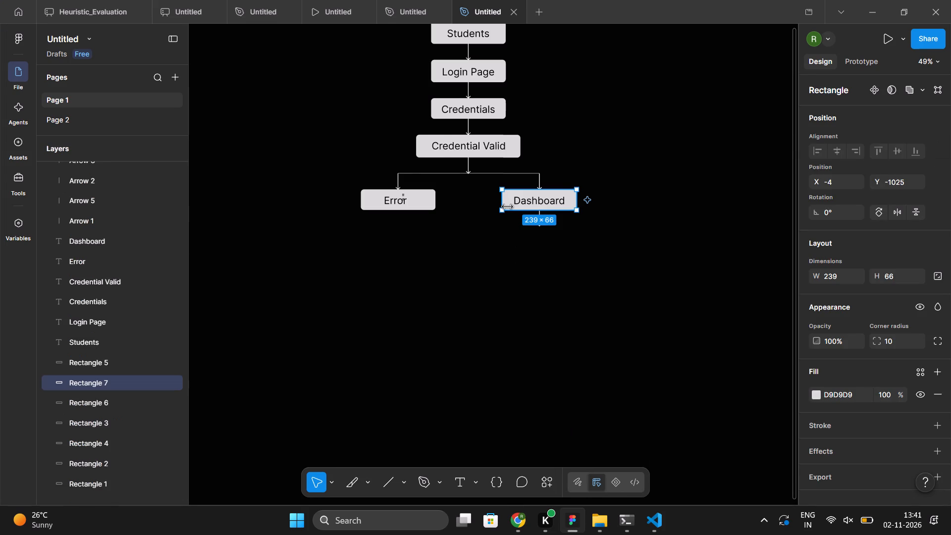
key(ctrl+d)
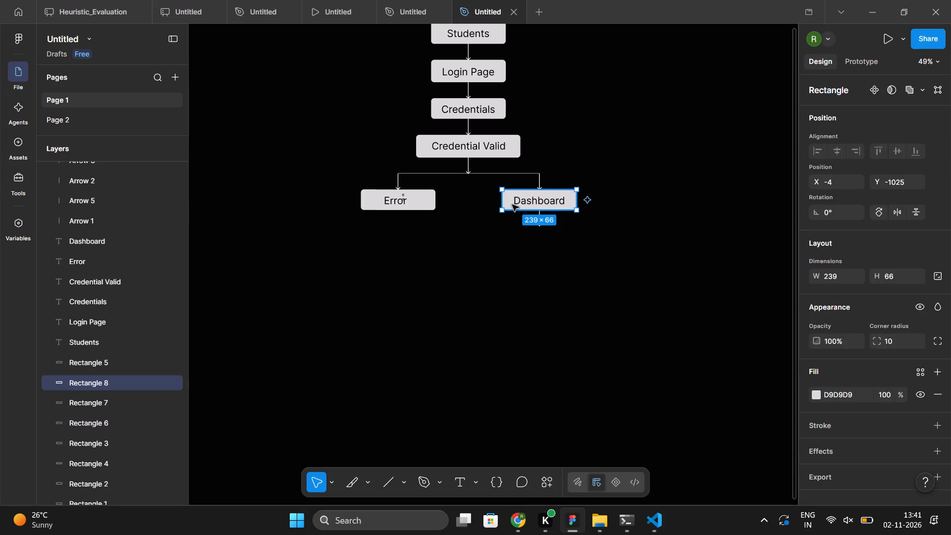
drag(508, 199, 505, 244)
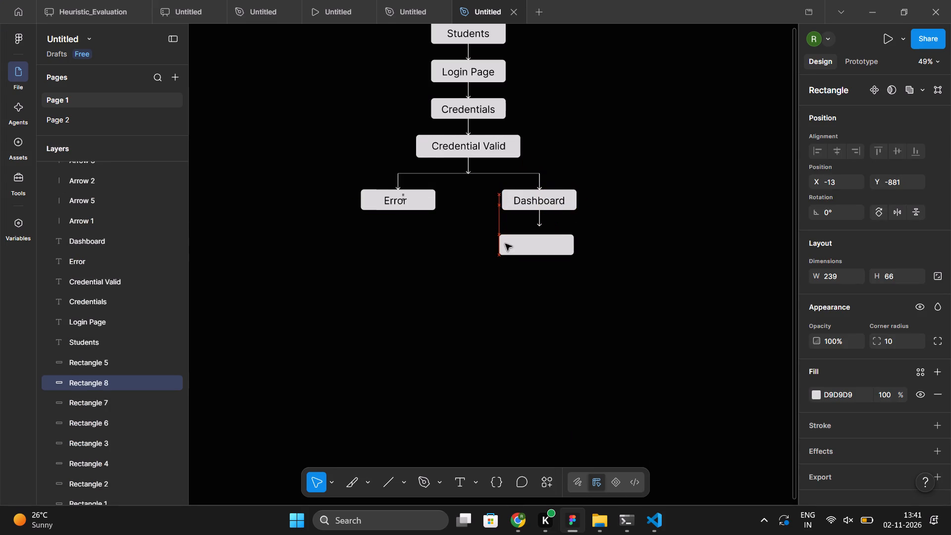
drag(505, 244, 506, 237)
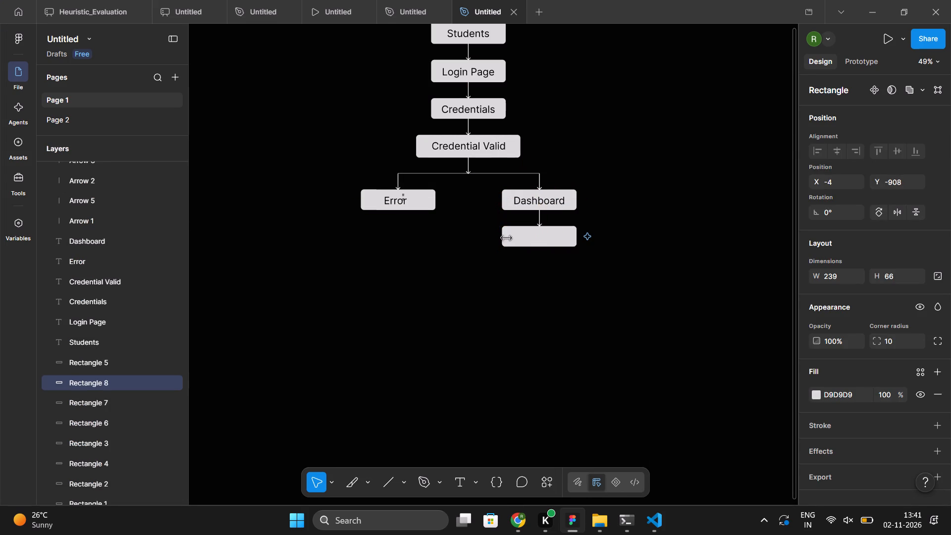
drag(576, 239, 588, 237)
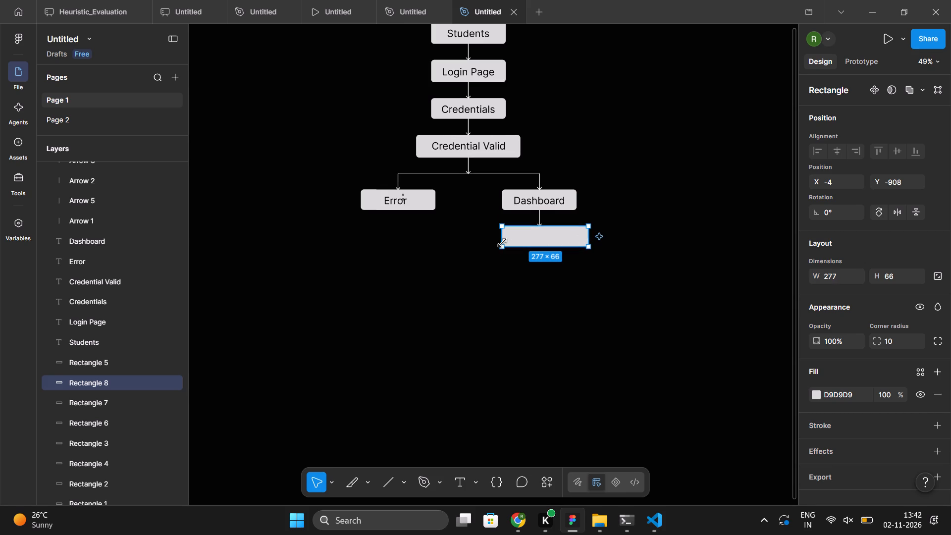
drag(502, 236, 493, 236)
Duplicate the "Dashboard" label and place the copy inside the empty box below, at about X -13, Y -892.
click(534, 203)
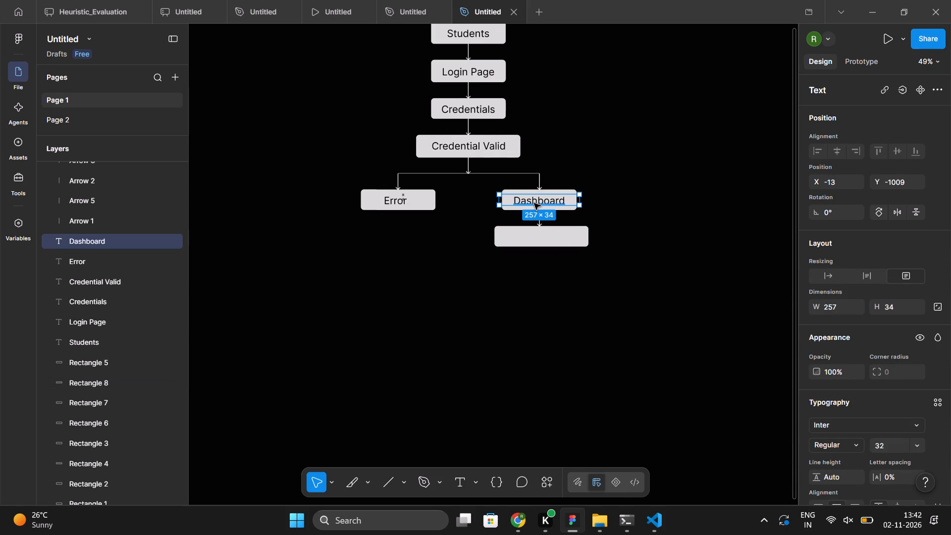
key(ctrl+d)
drag(532, 202, 531, 235)
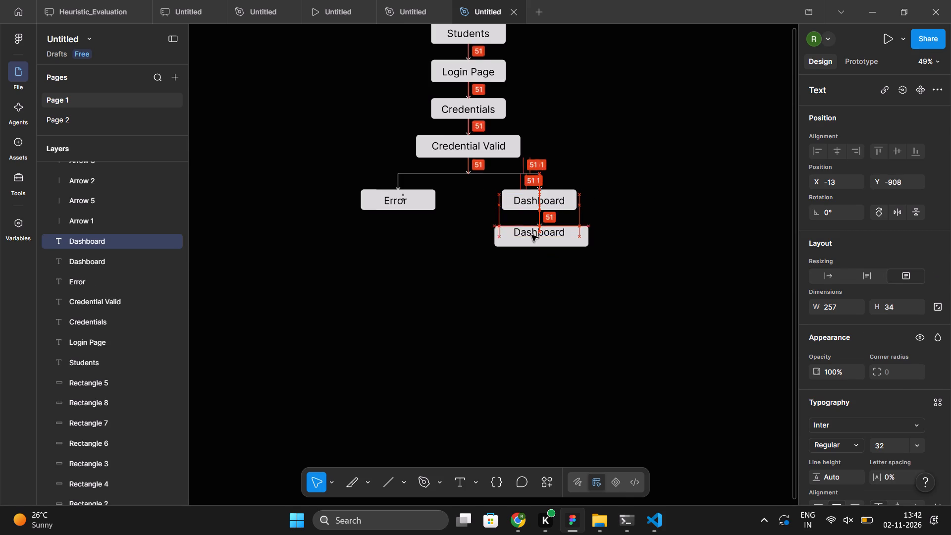
drag(531, 235, 531, 238)
Change the copied label's text to Click “complaints” and widen its text frame to about 286 so it fits on one line.
double_click(531, 238)
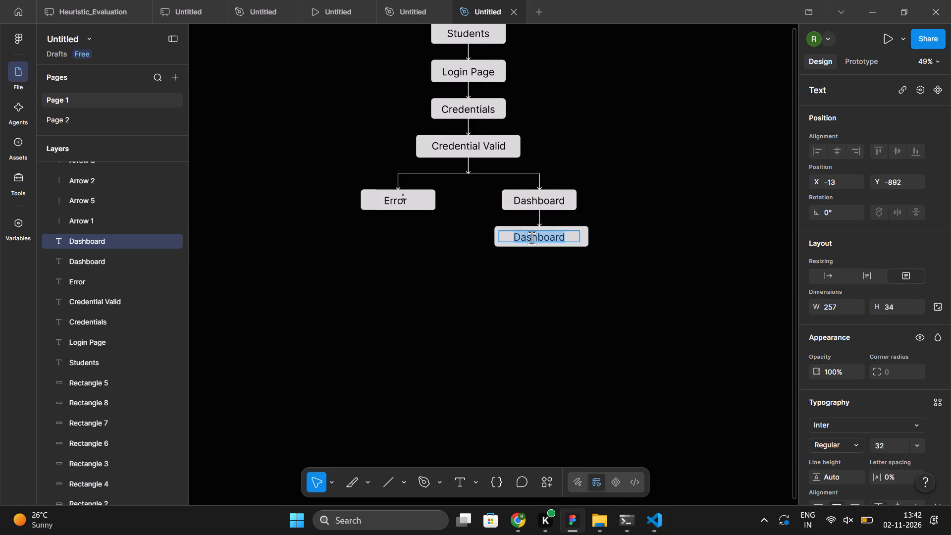
key(c)
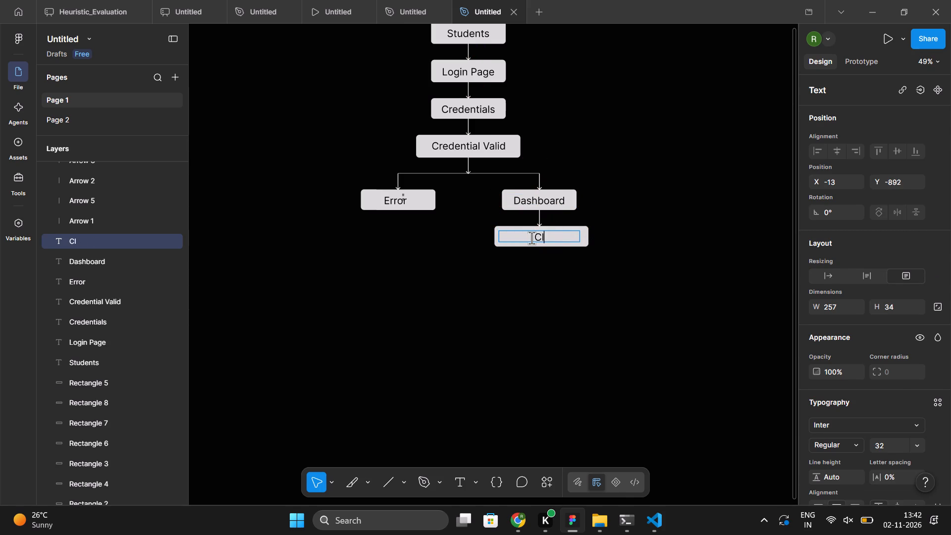
key(shift+quotedbl)
key(shift+quotedbl)
key(Left)
text(complaints)
click(603, 255)
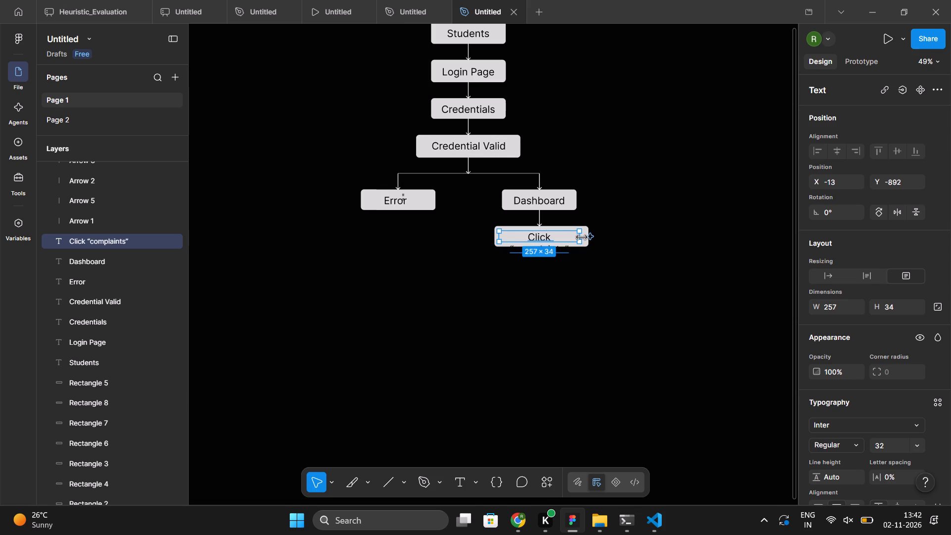
drag(581, 237, 587, 236)
click(598, 272)
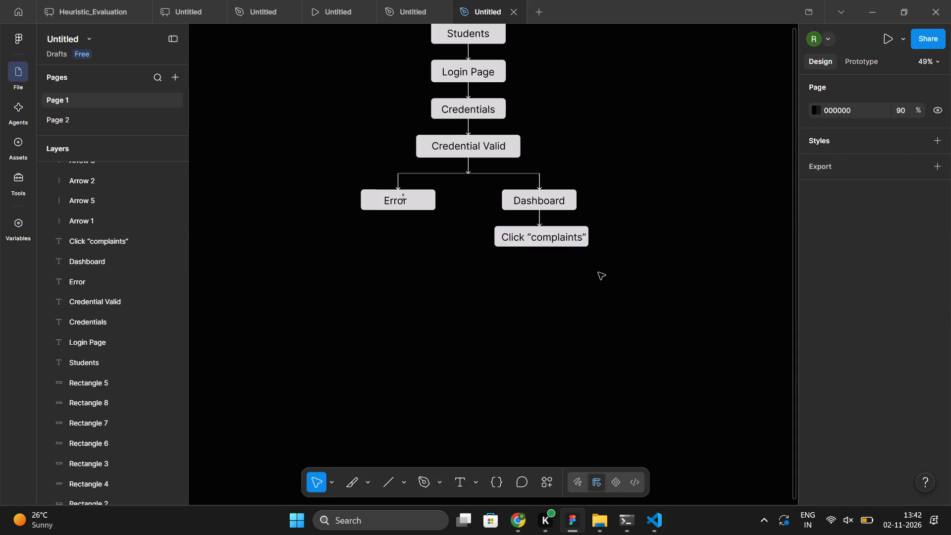
Move the Click “complaints” label to about X -20, Y -892 to centre it within its box.
click(556, 240)
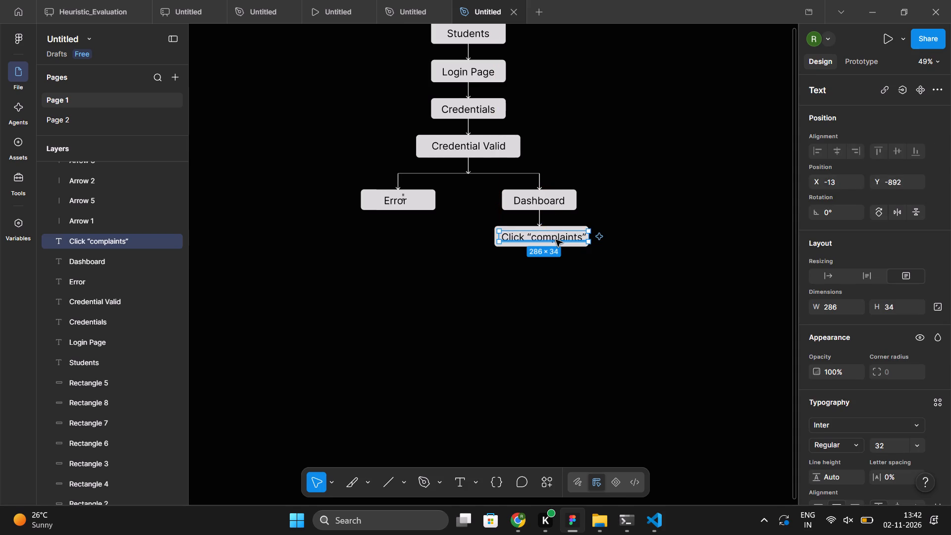
click(573, 310)
click(543, 238)
click(515, 314)
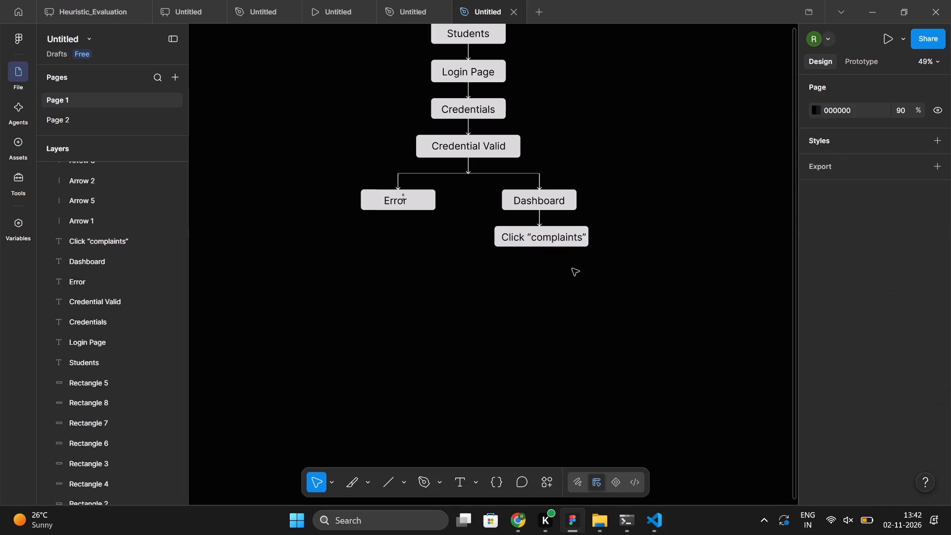
click(560, 241)
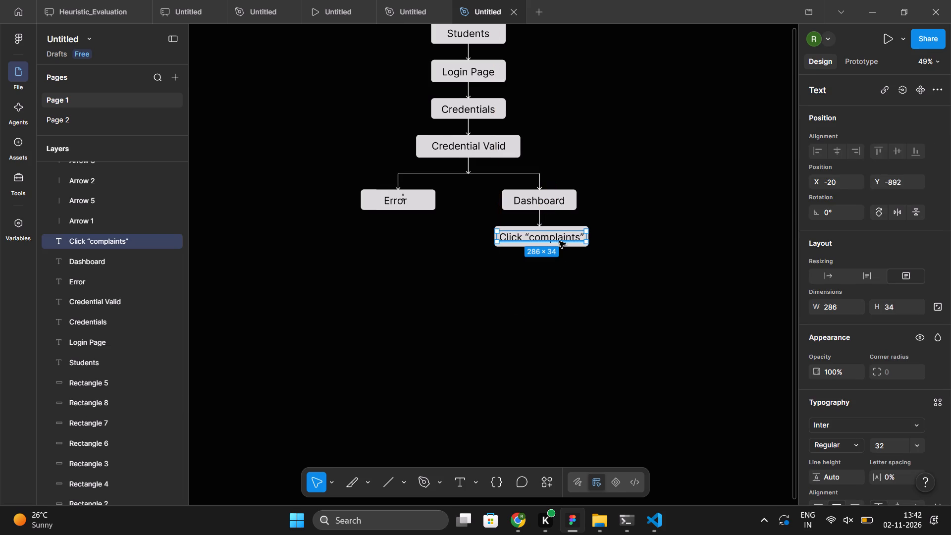
click(551, 331)
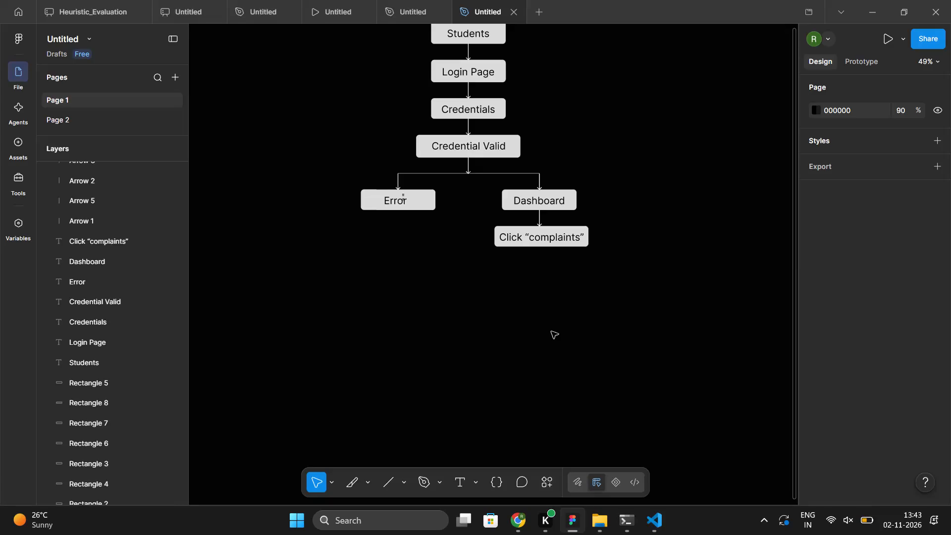
Check the complaint flow in Chrome, then in Figma duplicate the arrow below Dashboard and place the copy below the Click “complaints” box.
click(519, 507)
scroll(447, 375, down, 1)
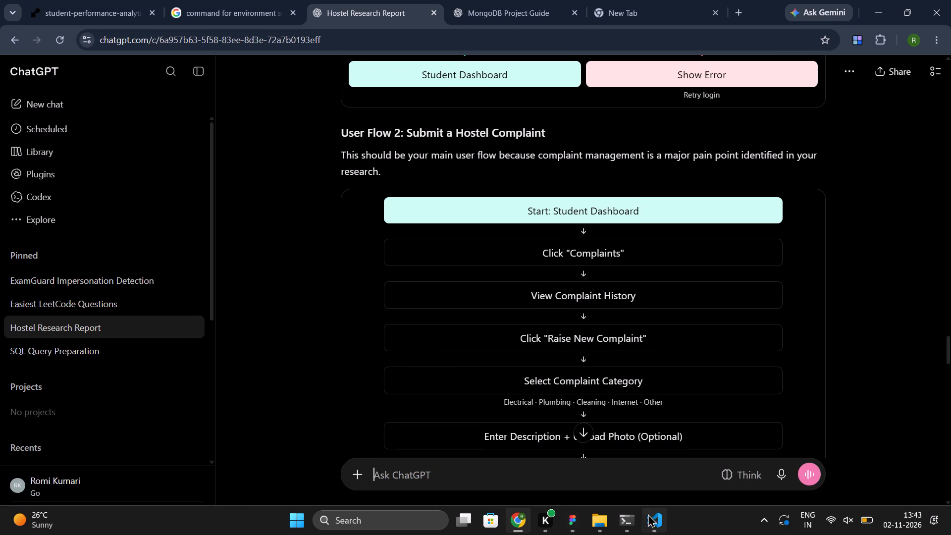
click(578, 521)
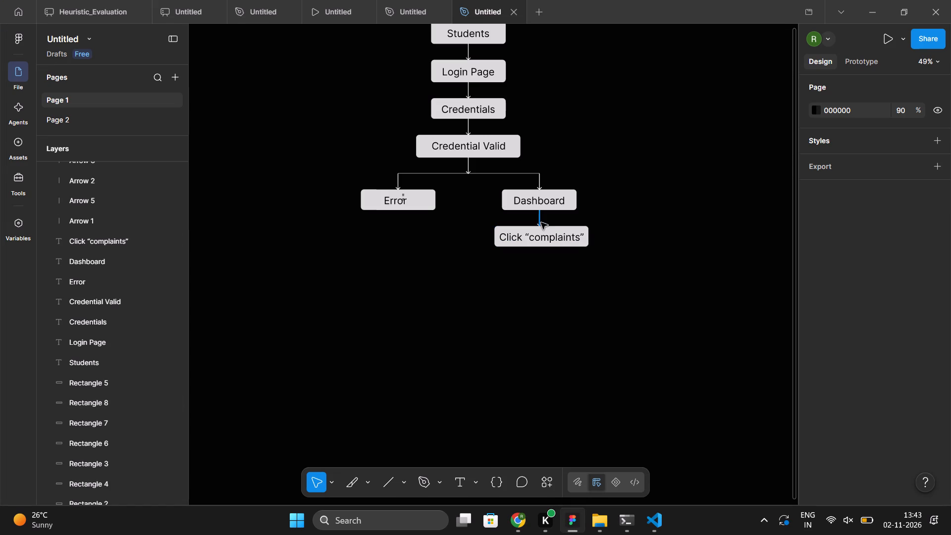
click(541, 222)
key(ctrl+d)
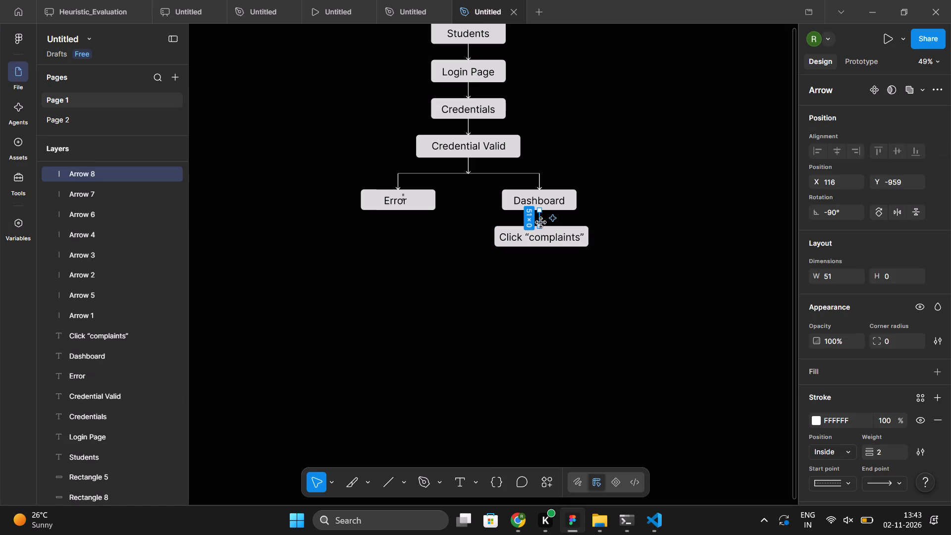
drag(539, 217, 539, 237)
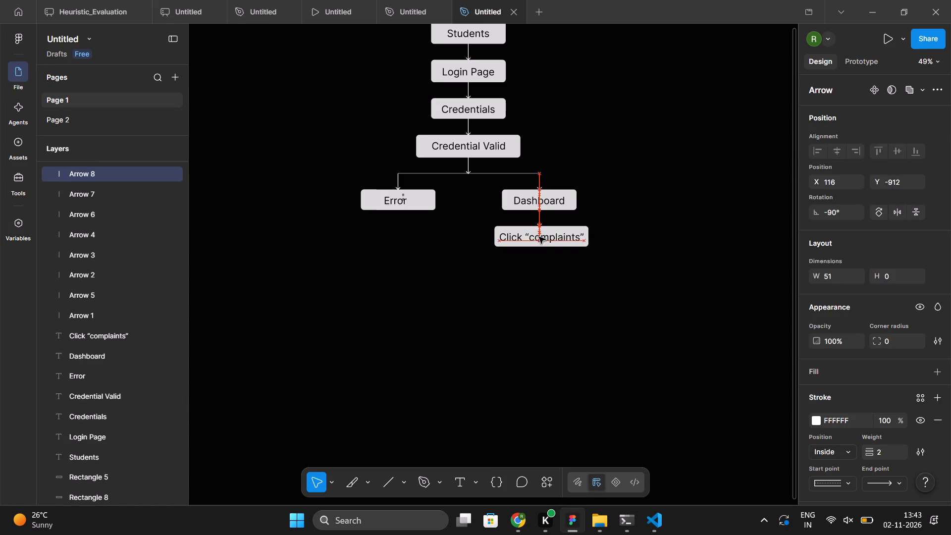
drag(539, 237, 537, 258)
drag(537, 258, 537, 255)
click(523, 281)
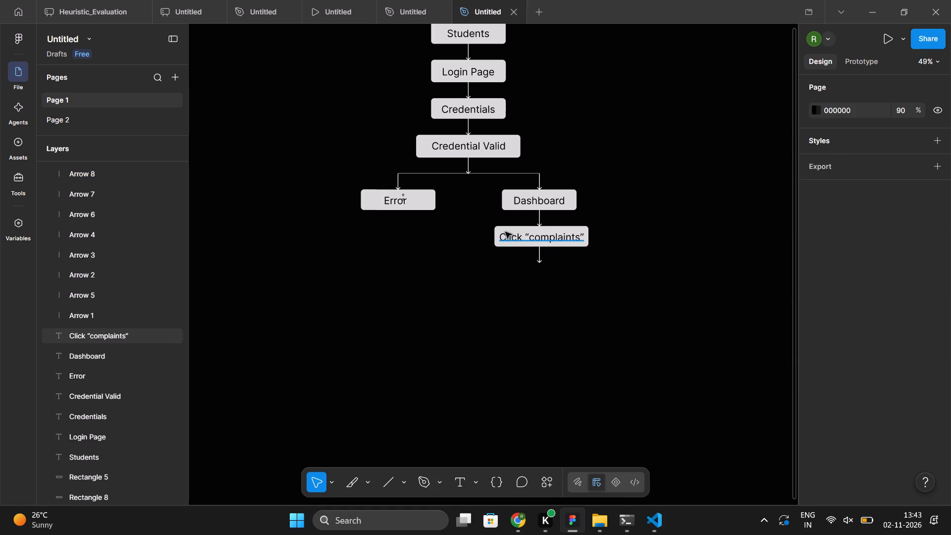
Duplicate the Click “complaints” box's rectangle and place the copy below the last arrow, at about X -28, Y -791.
click(497, 246)
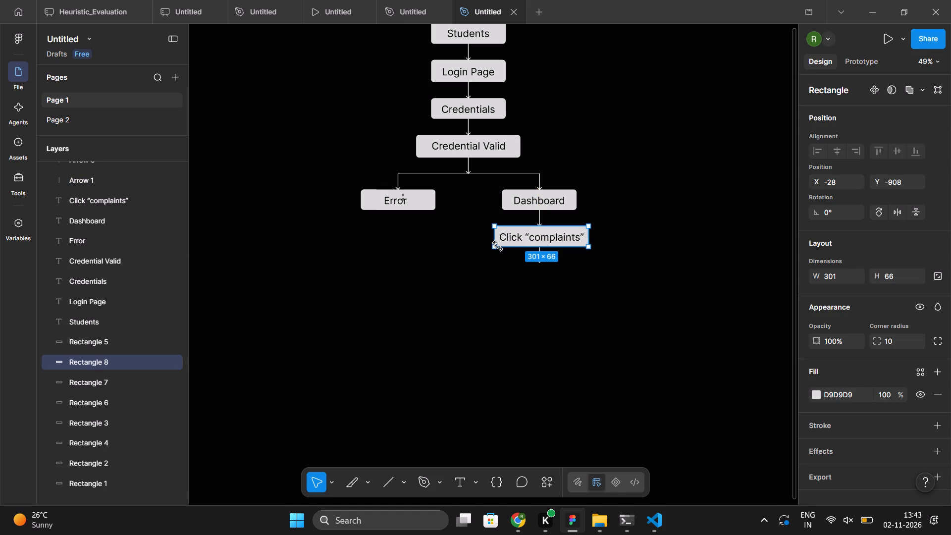
key(ctrl+d)
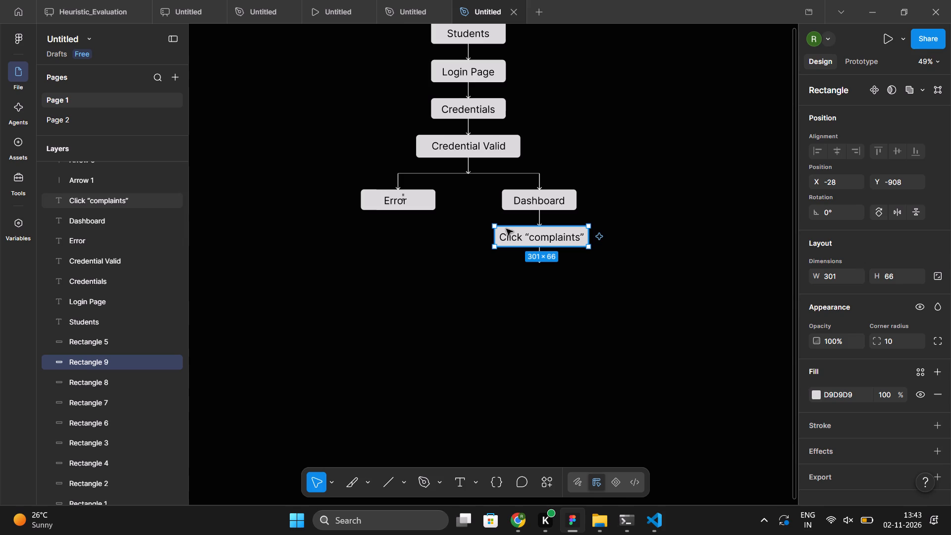
drag(506, 229, 503, 265)
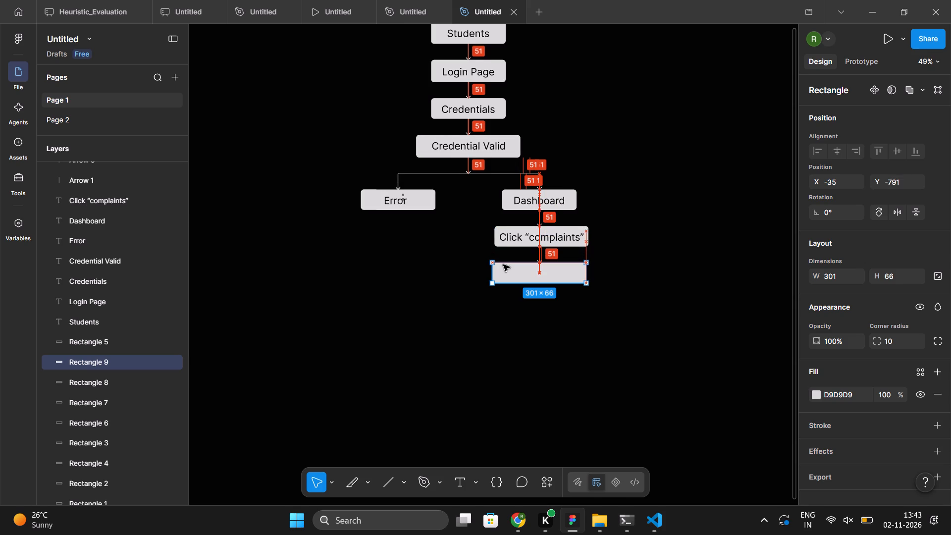
drag(503, 265, 507, 263)
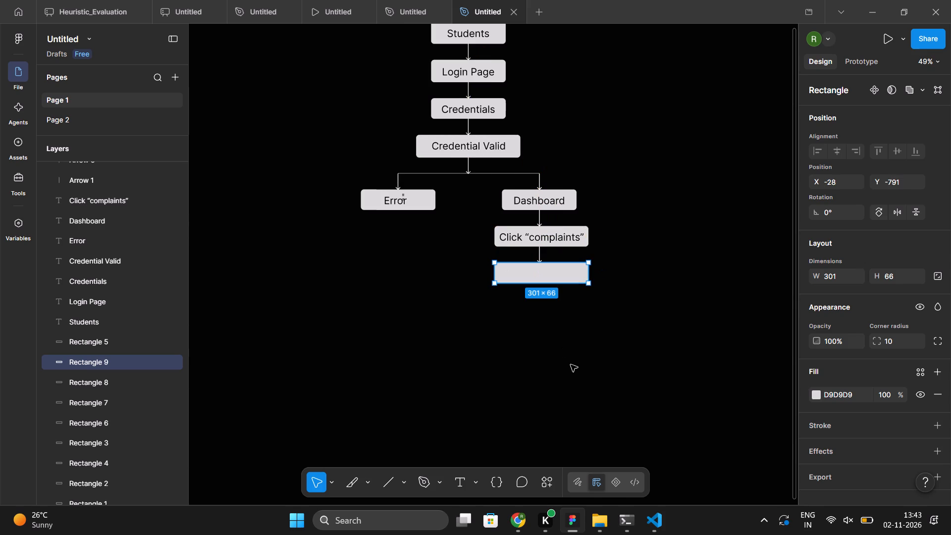
Check the complaint flow in Chrome, then in Figma duplicate the Click “complaints” label and place the copy in the empty box at about X -20, Y -775.
click(517, 527)
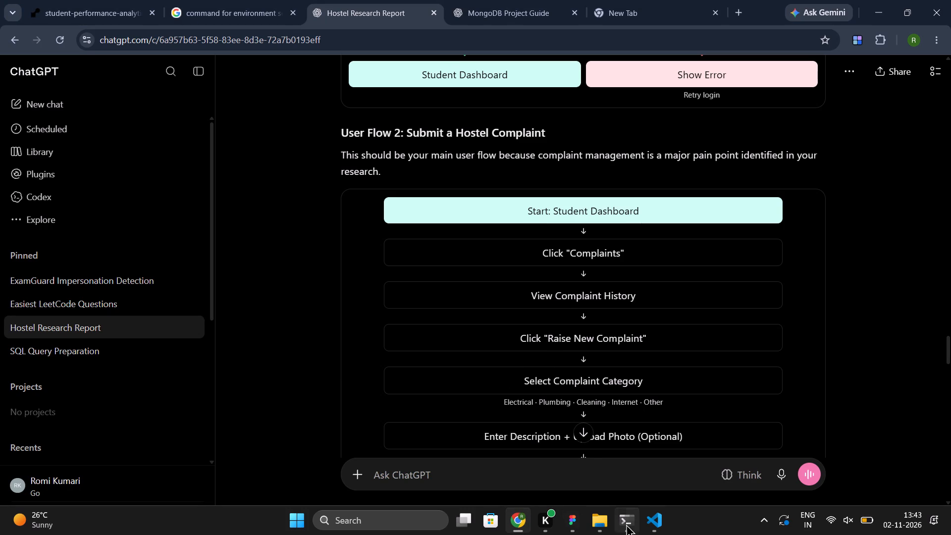
click(651, 534)
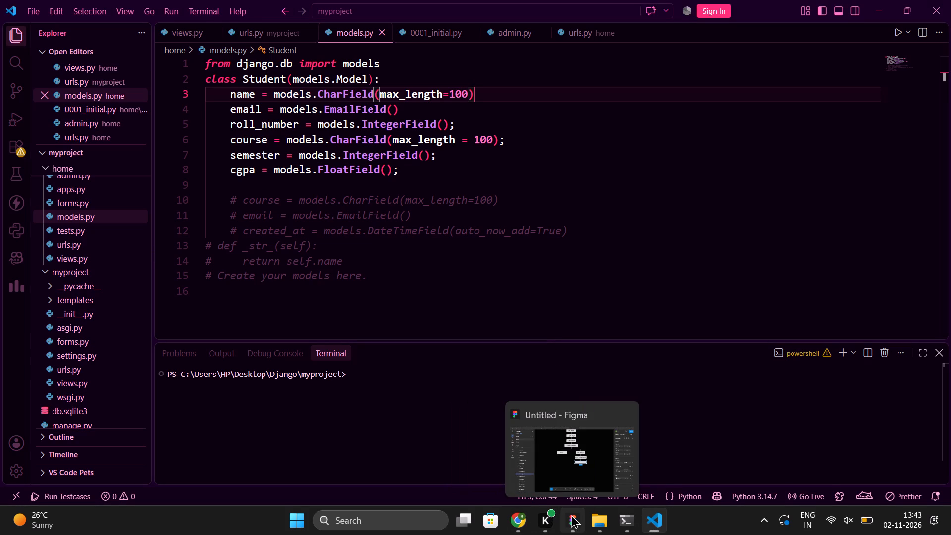
click(564, 480)
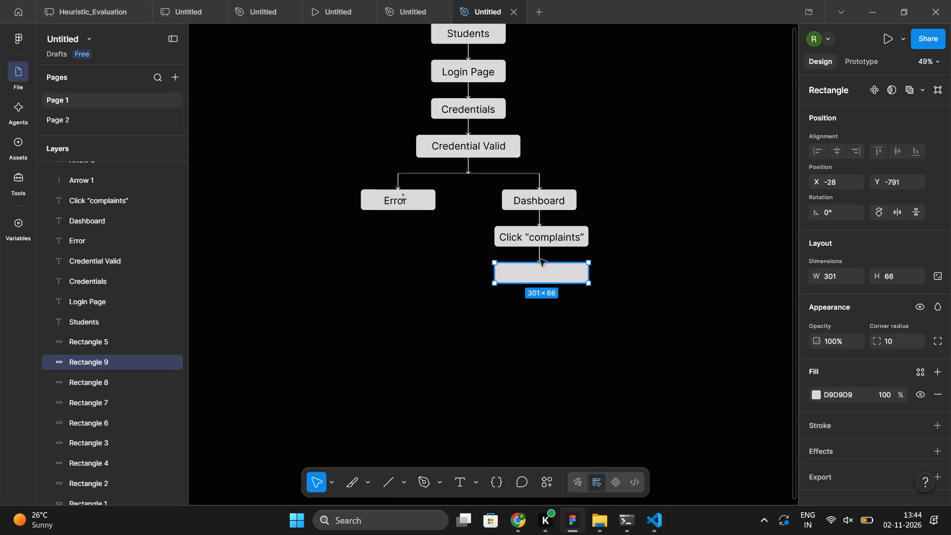
click(536, 237)
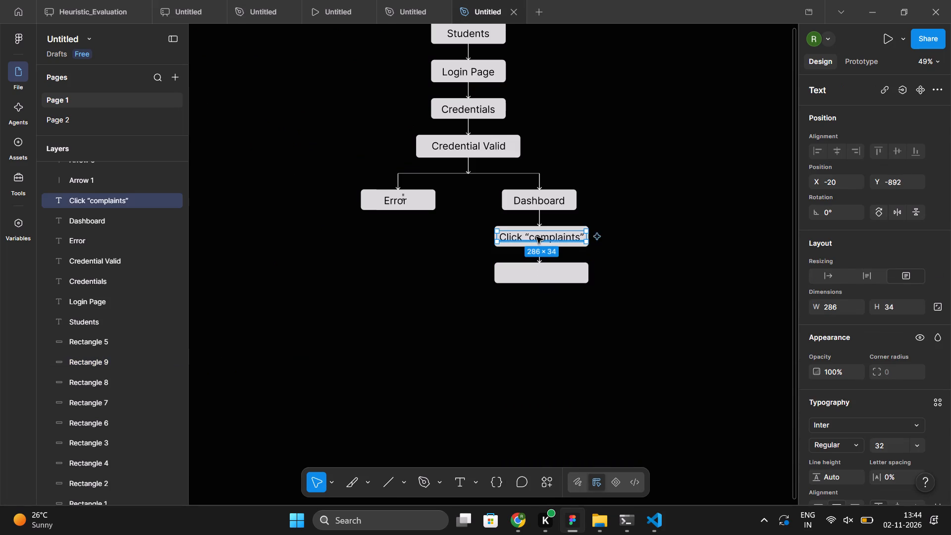
key(ctrl+d)
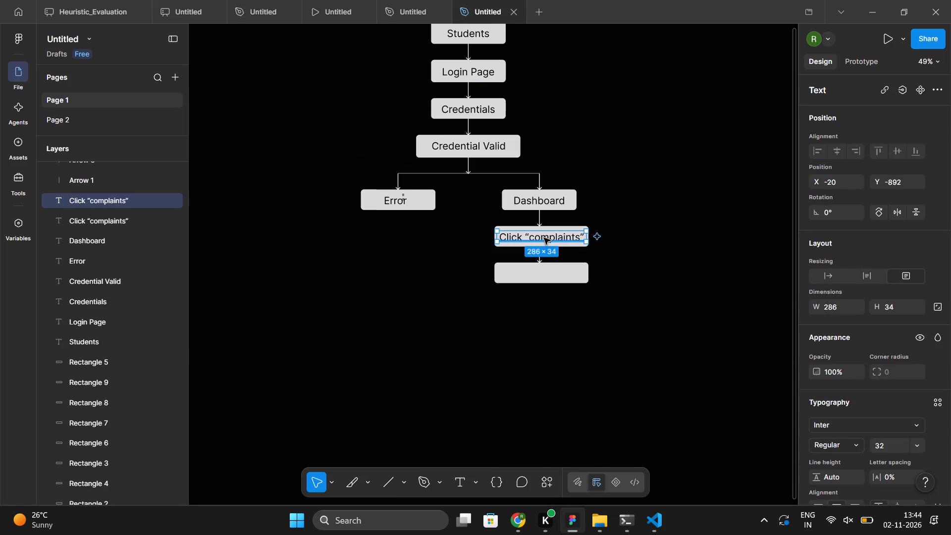
drag(544, 238, 544, 274)
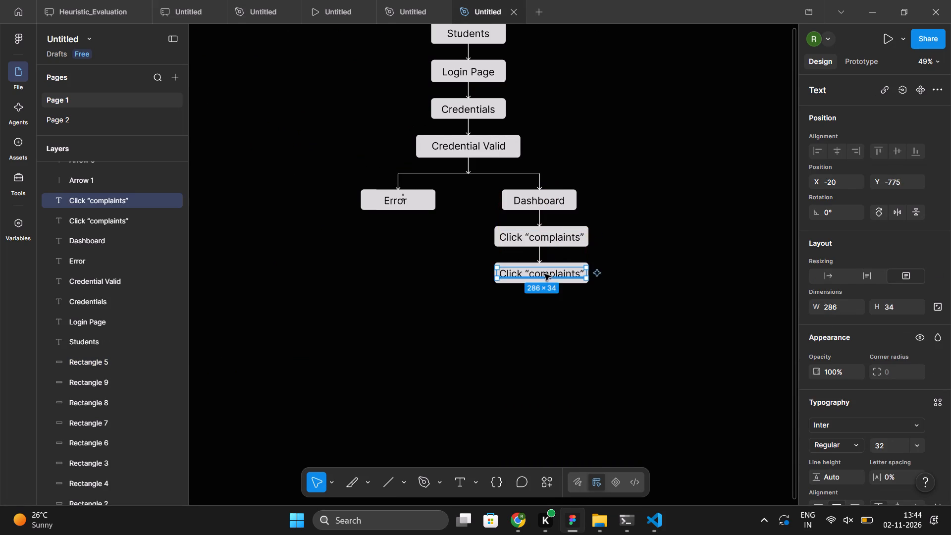
Change the copied label's text in the lowest box to Complaint History.
triple_click(544, 274)
key(BackSpace)
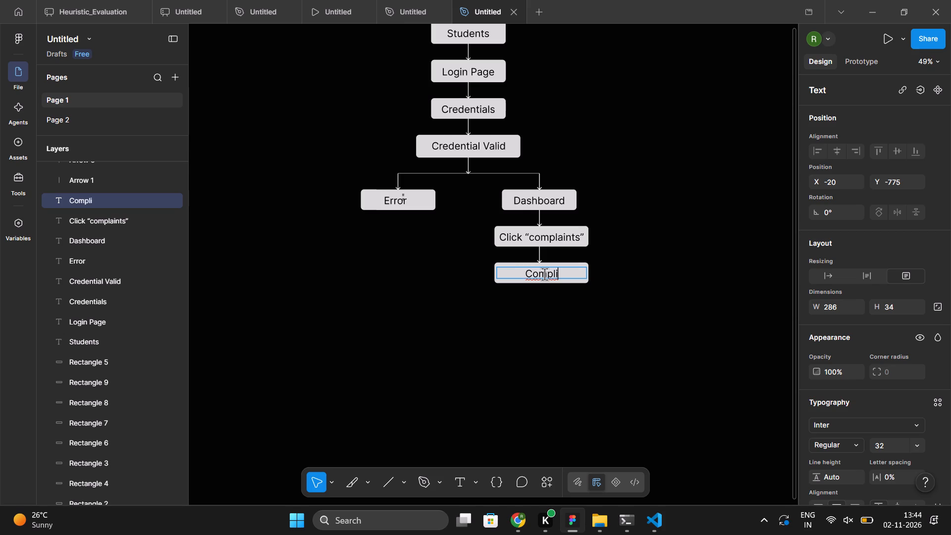
key(BackSpace)
text(aint)
key(space)
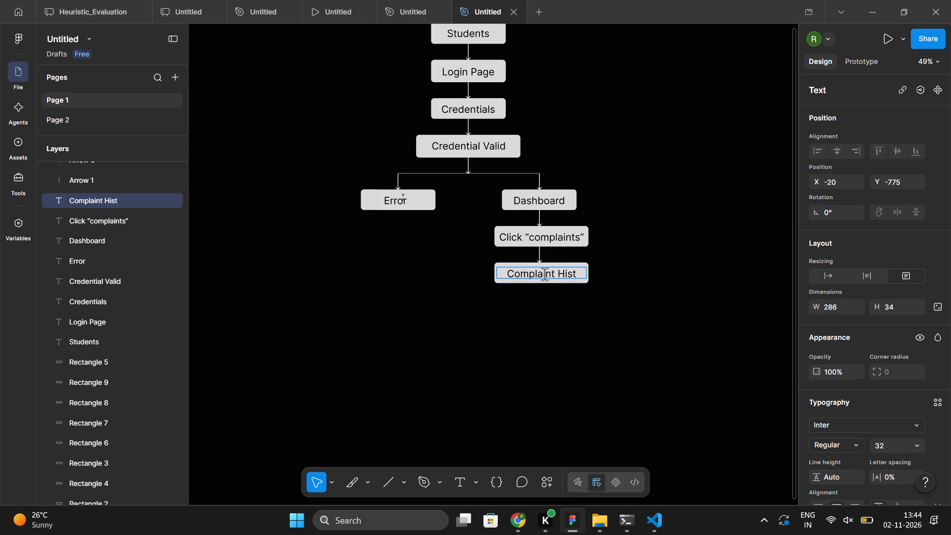
text(ory)
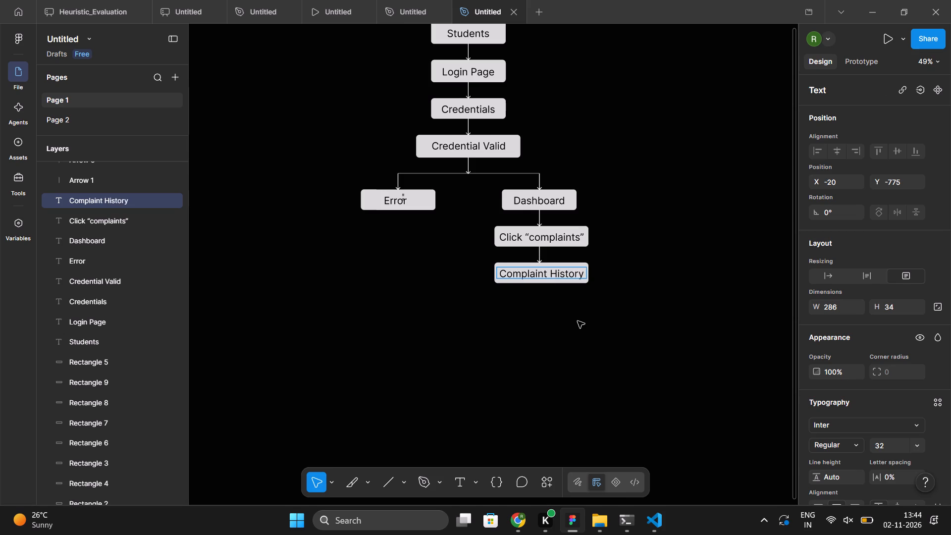
click(578, 321)
click(579, 333)
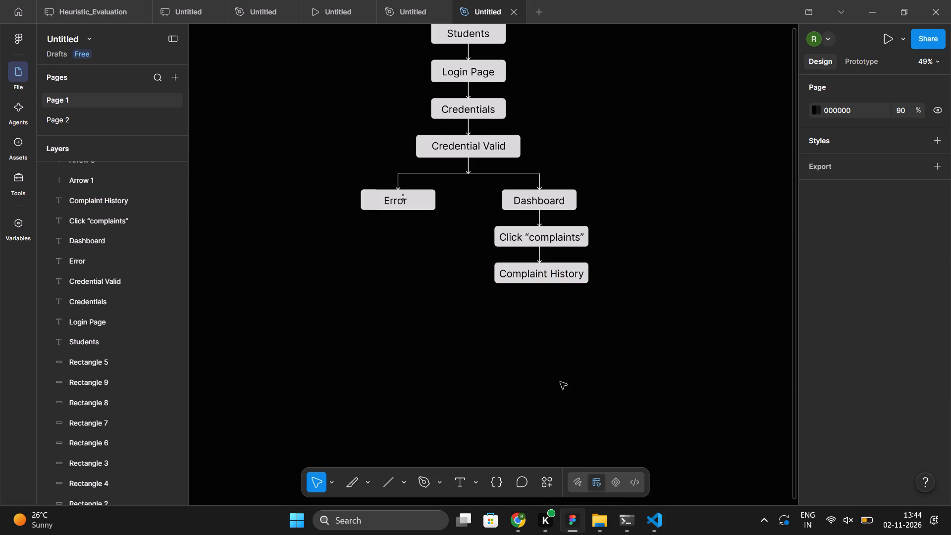
Review the rest of the complaint flow in Chrome, then in Figma duplicate the last arrow and place it below Complaint History, at about Y -725.
click(519, 522)
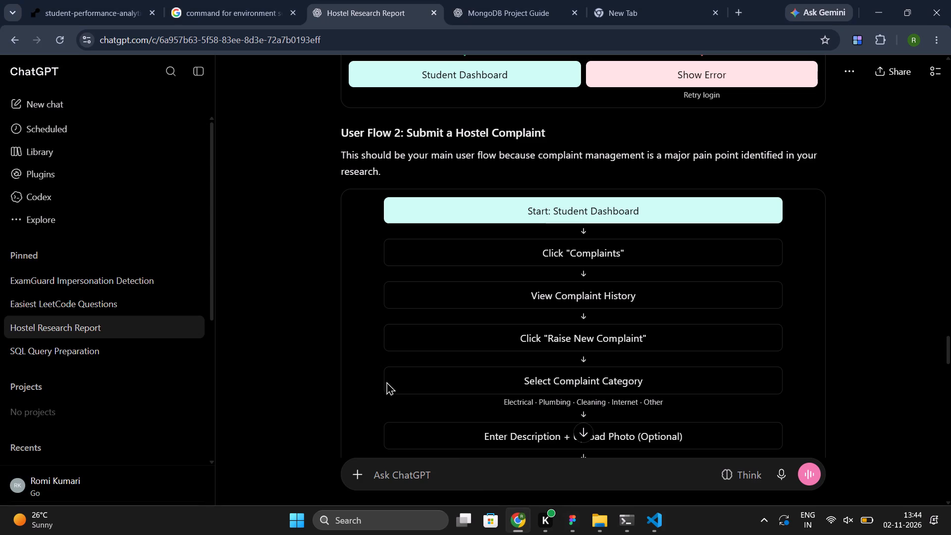
scroll(359, 352, down, 3)
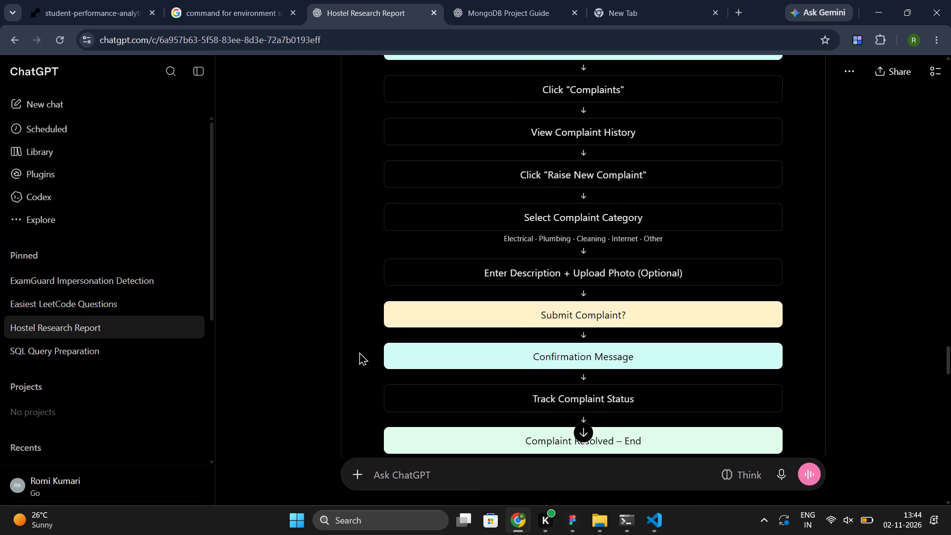
click(570, 520)
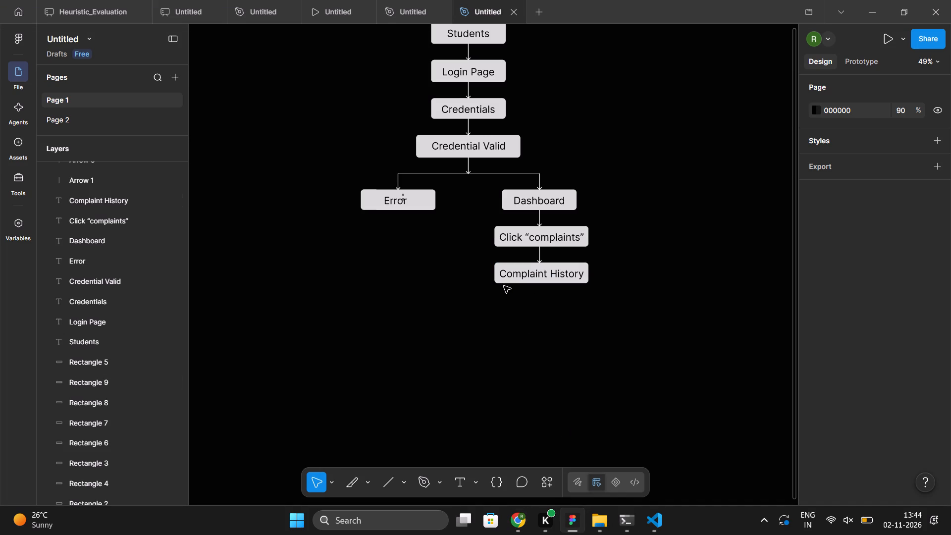
click(542, 255)
key(ctrl+d)
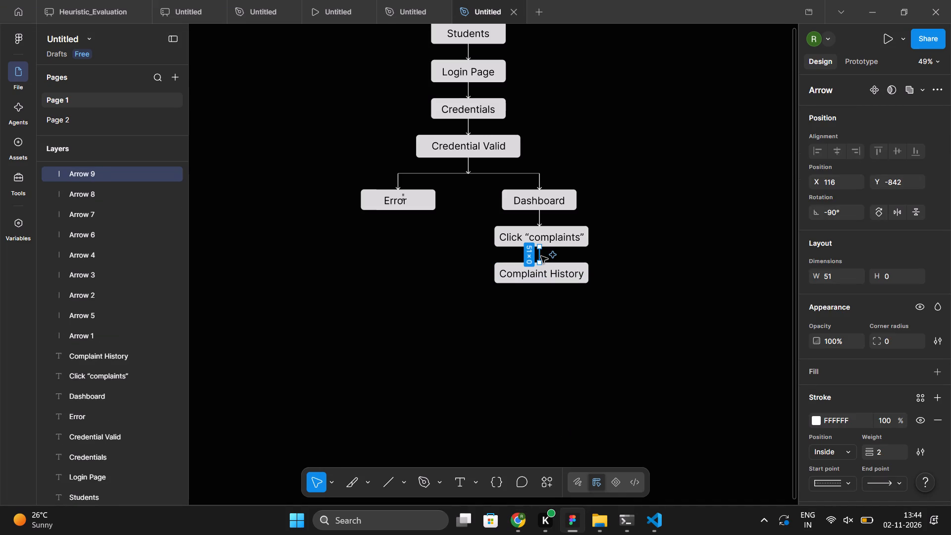
drag(541, 256, 540, 297)
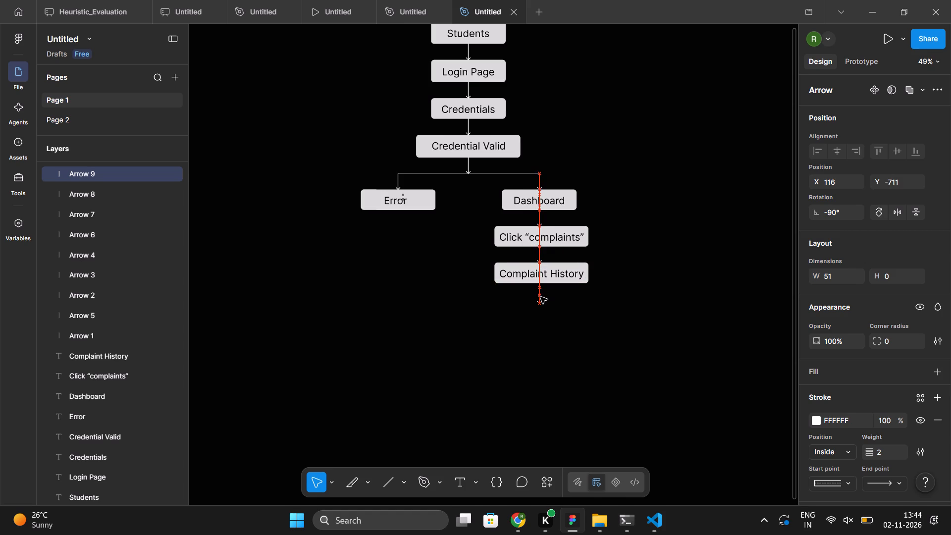
drag(540, 297, 540, 293)
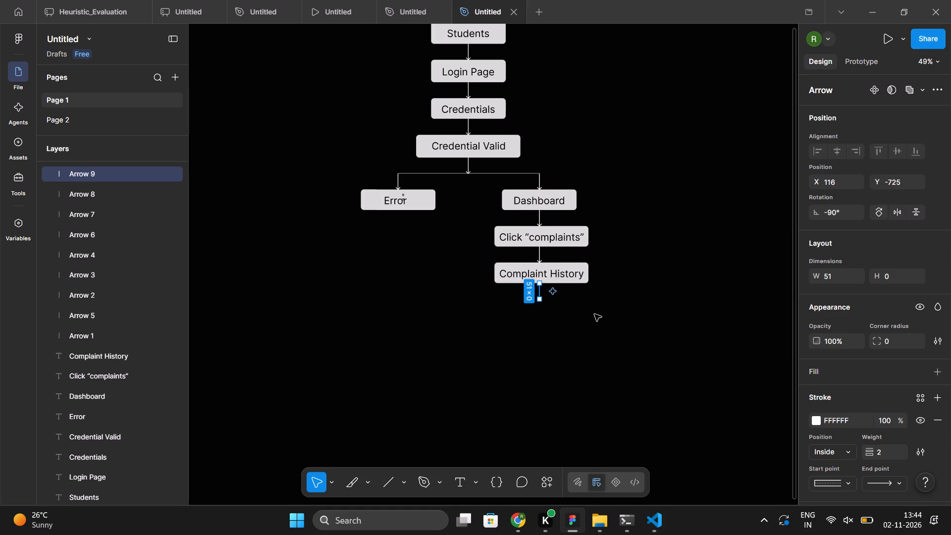
click(594, 314)
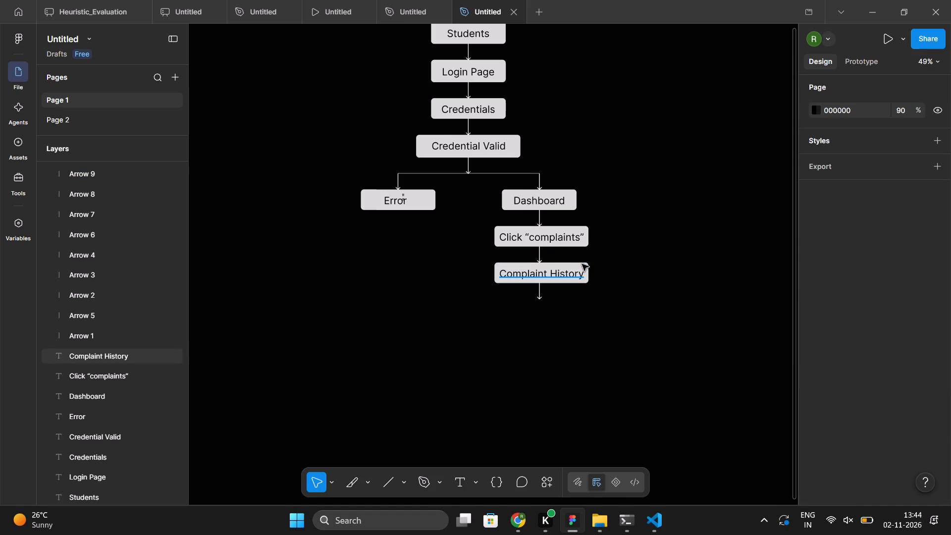
Duplicate the Complaint History box's rectangle and place the copy below the last arrow, at about X -28, Y -674.
click(582, 264)
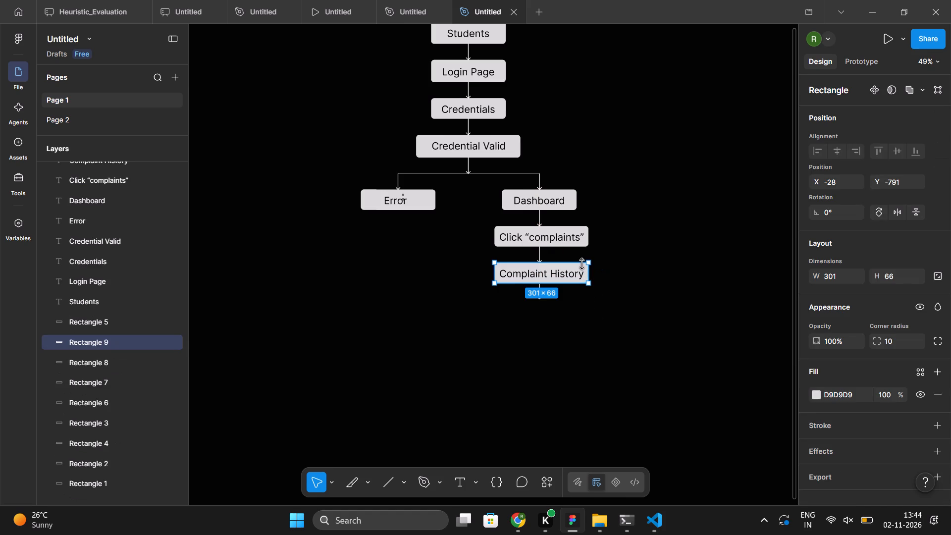
key(ctrl+d)
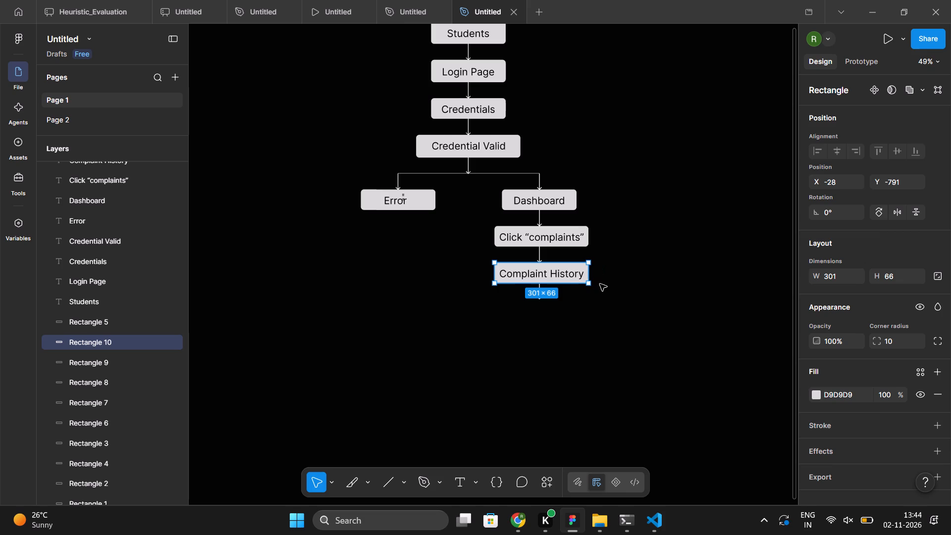
click(621, 303)
click(589, 271)
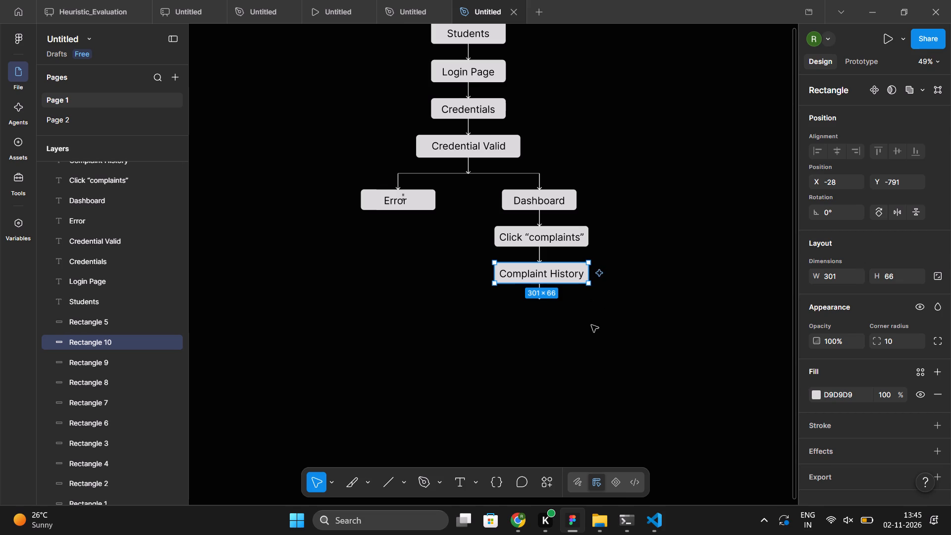
click(591, 332)
click(586, 280)
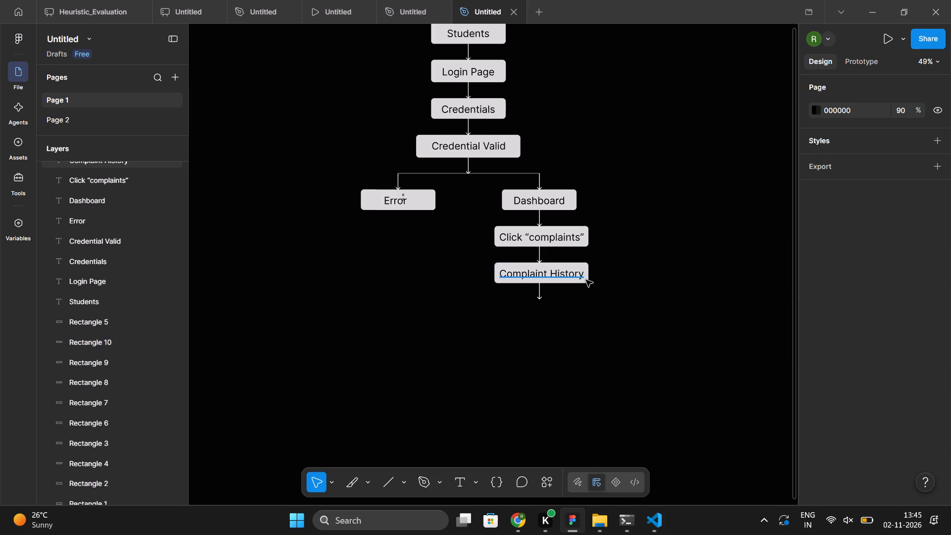
click(608, 321)
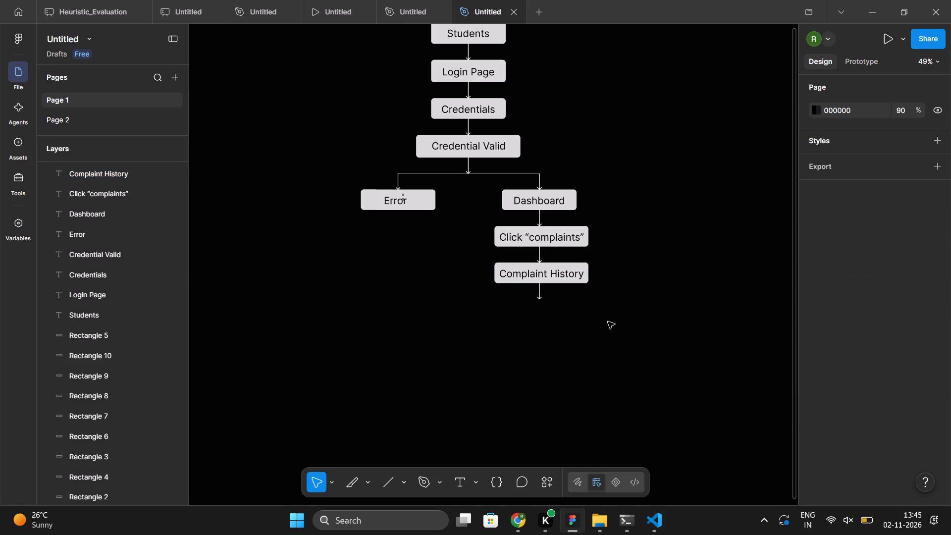
click(587, 266)
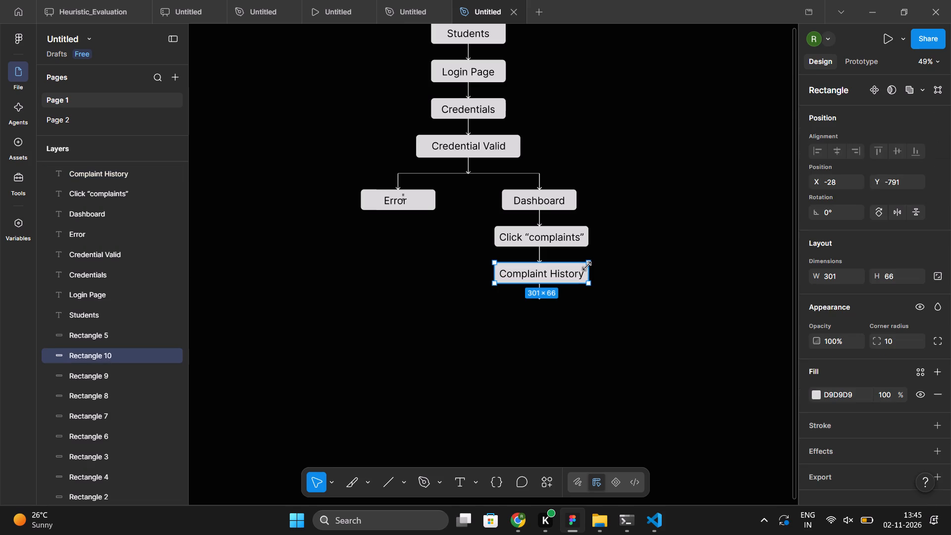
key(ctrl+d)
drag(570, 265, 569, 300)
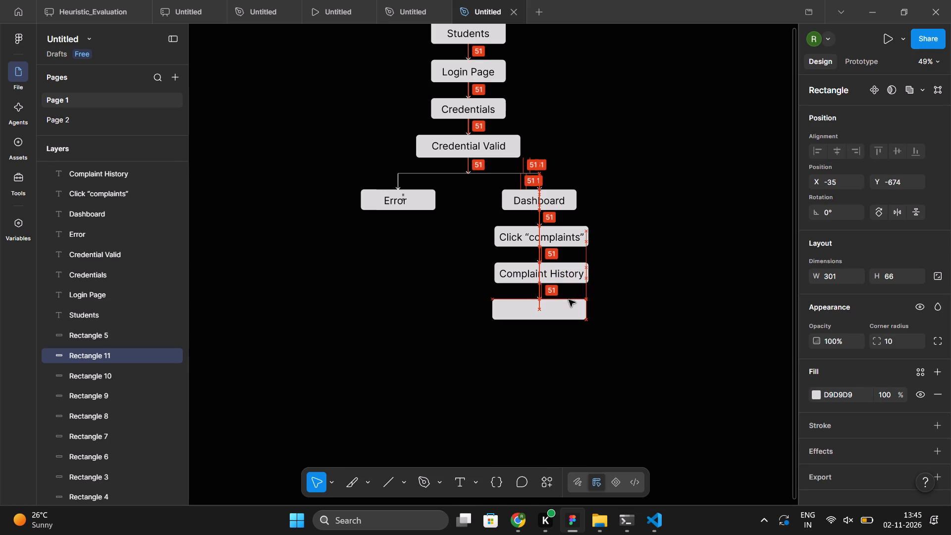
drag(569, 300, 569, 300)
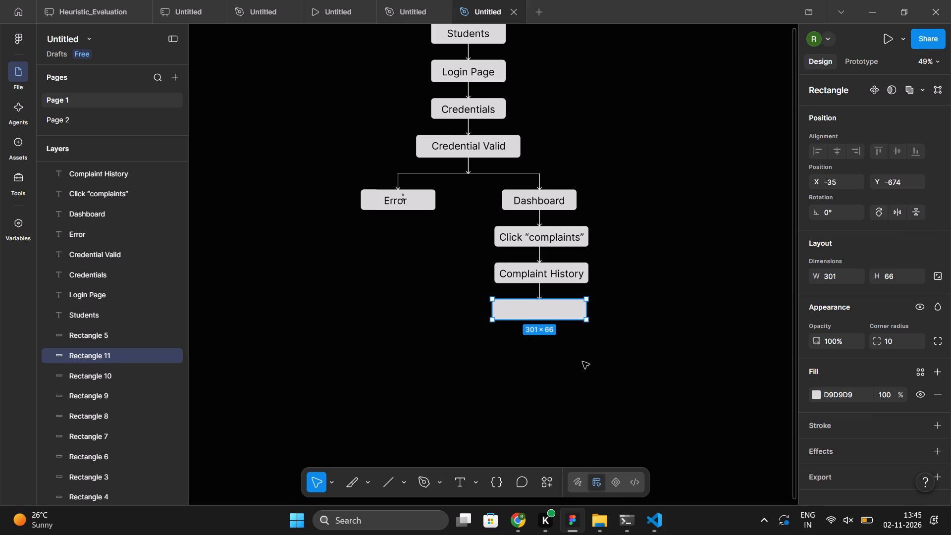
click(586, 388)
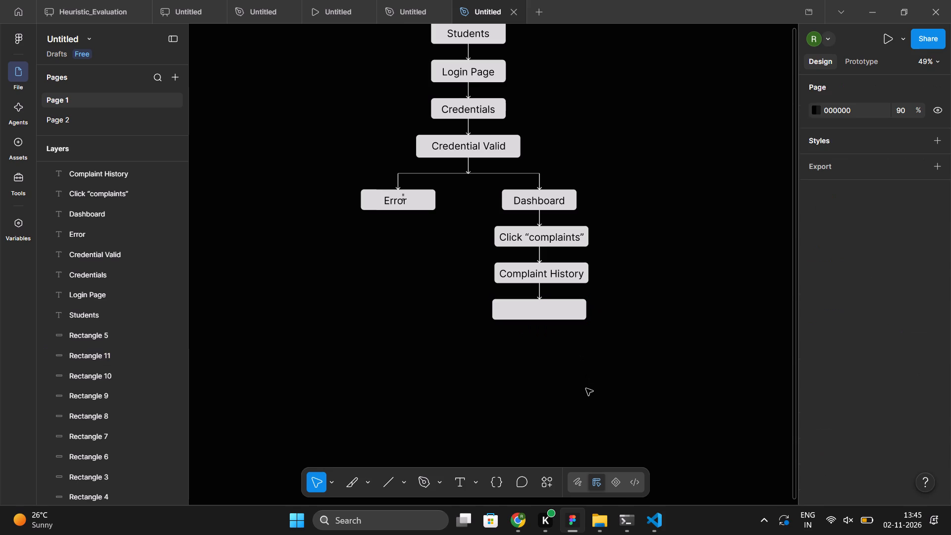
click(564, 313)
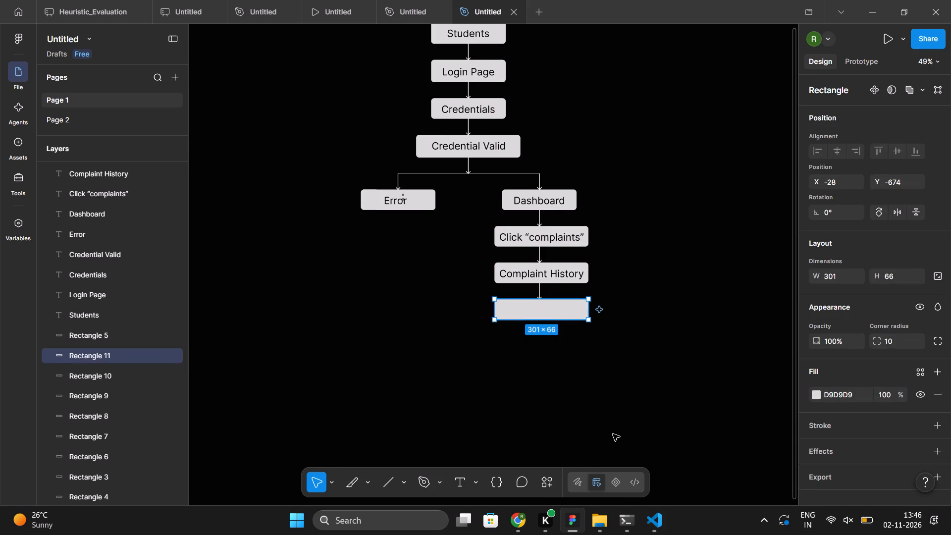
Check the flow in Chrome, then in Figma duplicate the Complaint History label and place it in the empty box, at about X -22, Y -658.
click(519, 521)
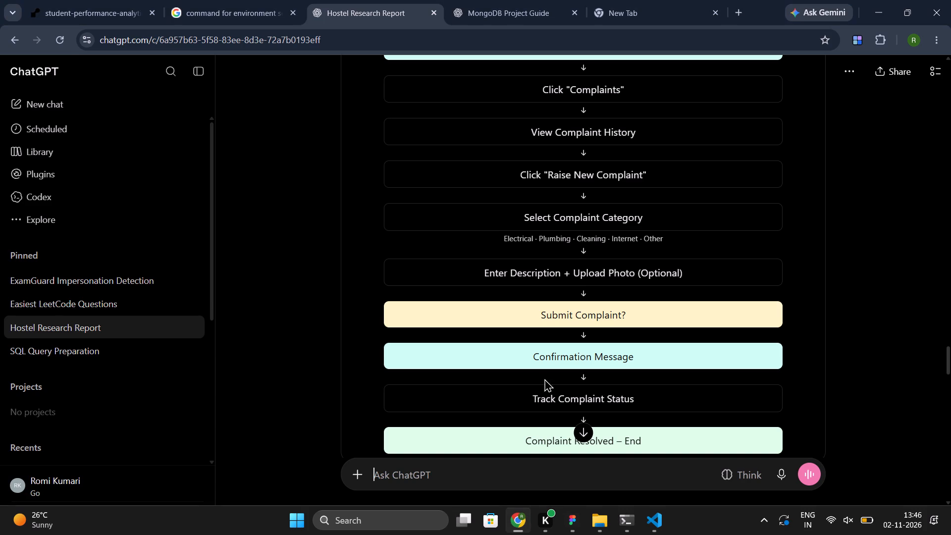
click(580, 511)
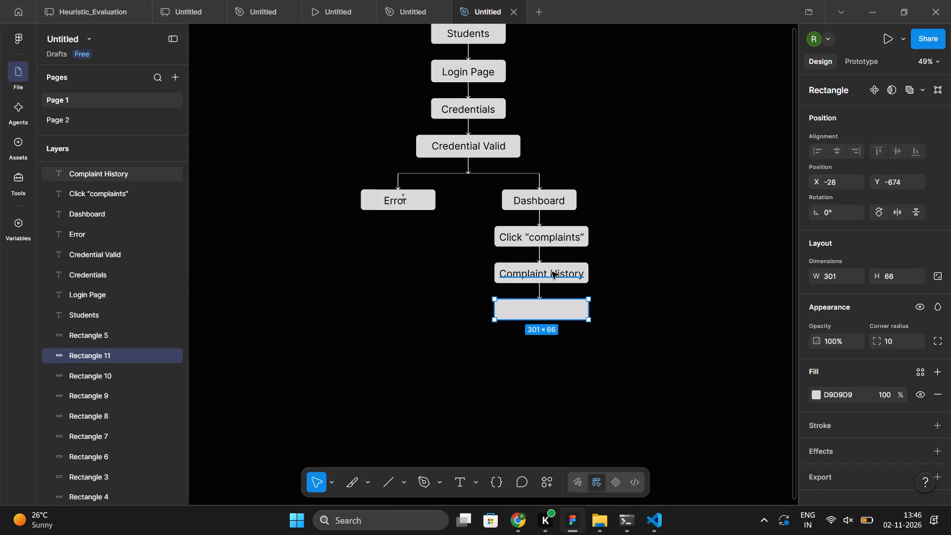
click(552, 272)
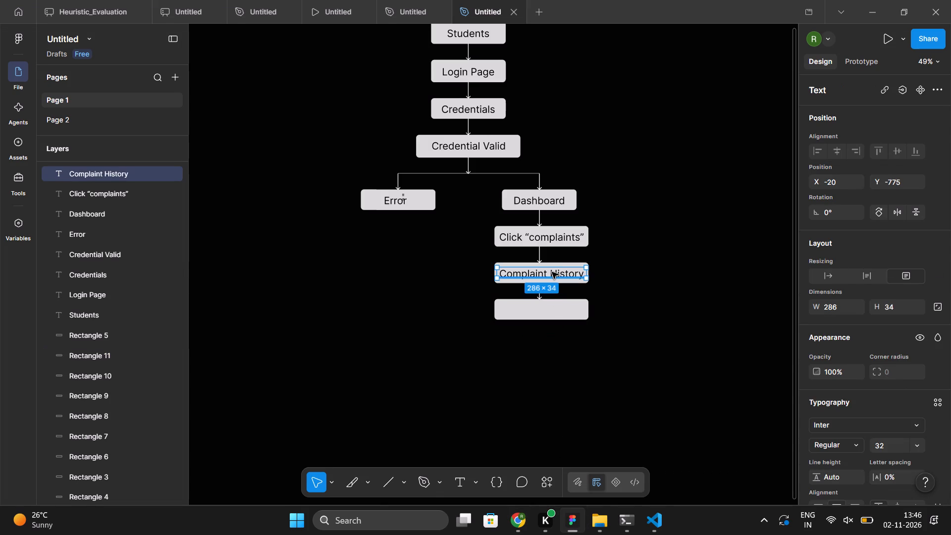
key(ctrl+d)
drag(549, 272, 547, 285)
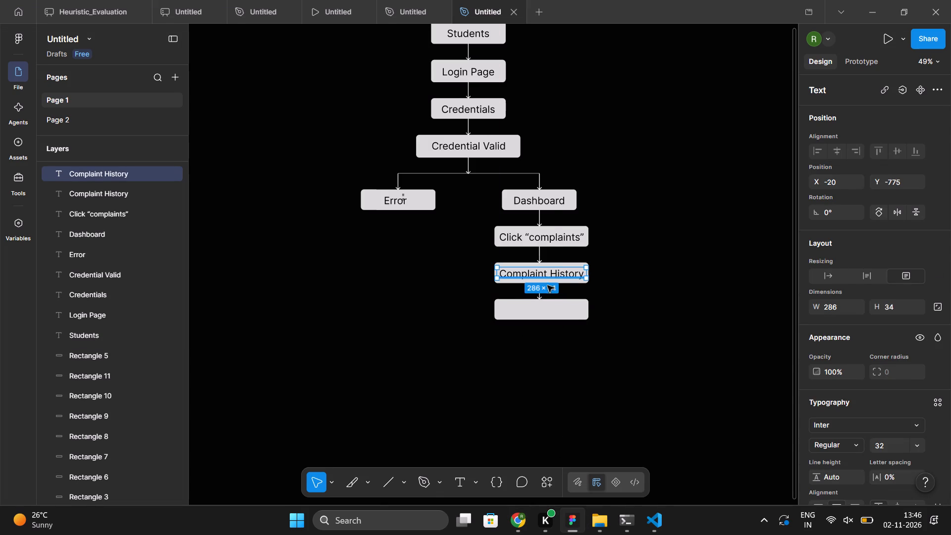
drag(547, 285, 549, 310)
double_click(549, 310)
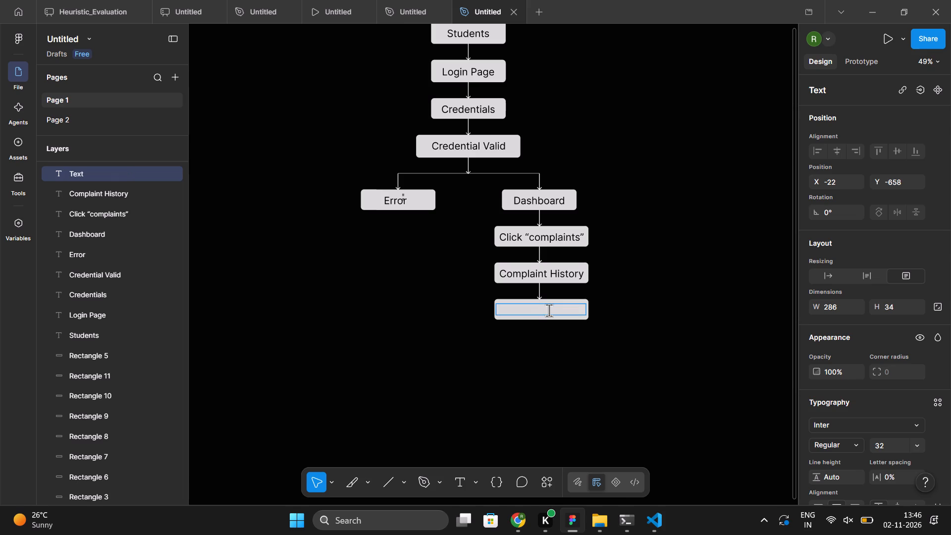
text(aise co,pl)
key(BackSpace)
key(BackSpace)
key(BackSpace)
text(mpli)
key(BackSpace)
text(ain)
click(641, 388)
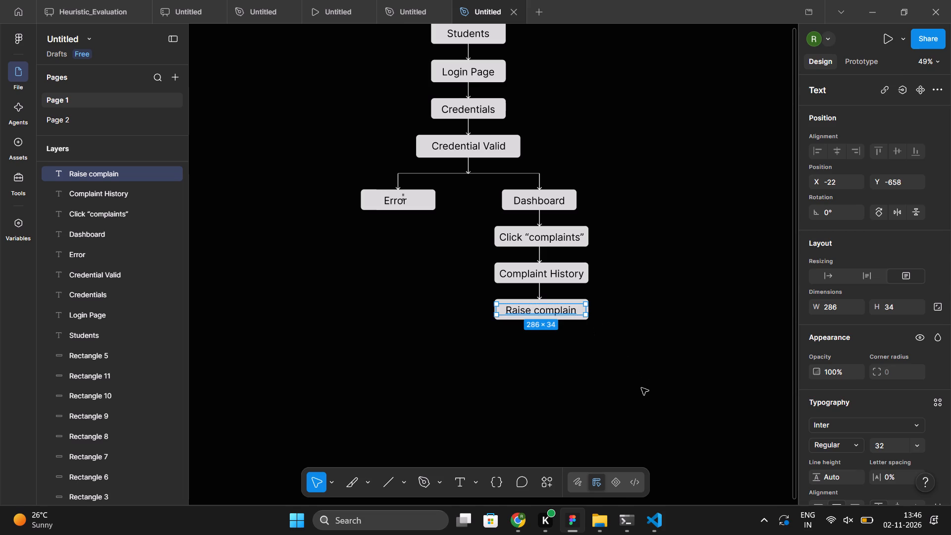
click(610, 388)
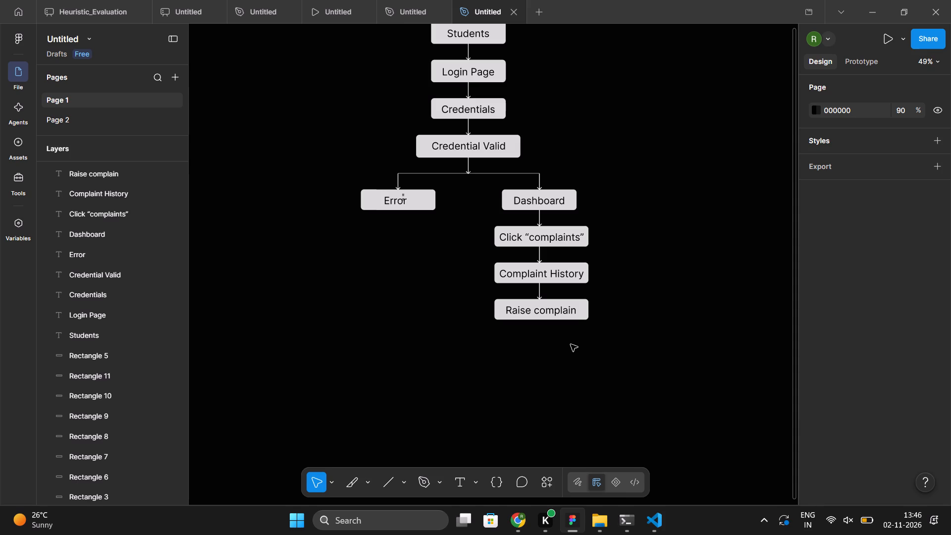
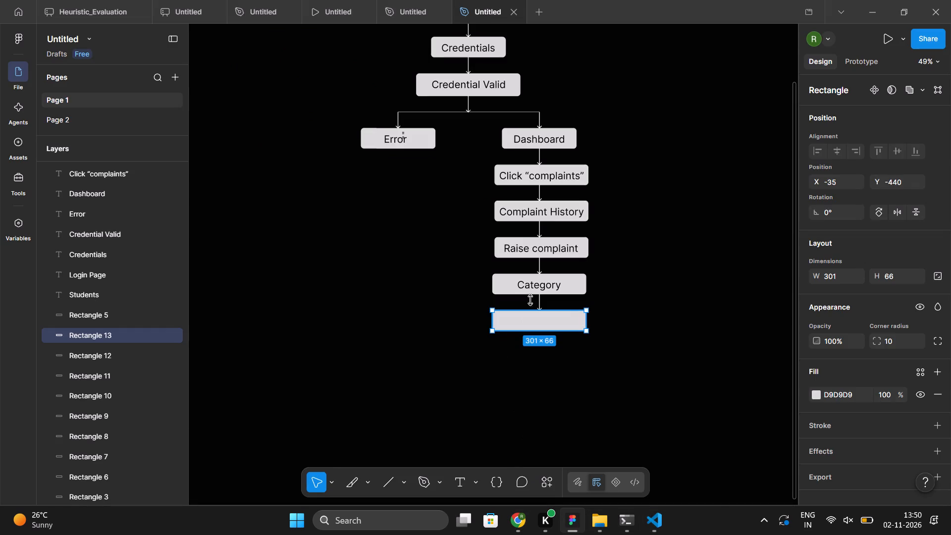
click(534, 289)
key(ctrl+d)
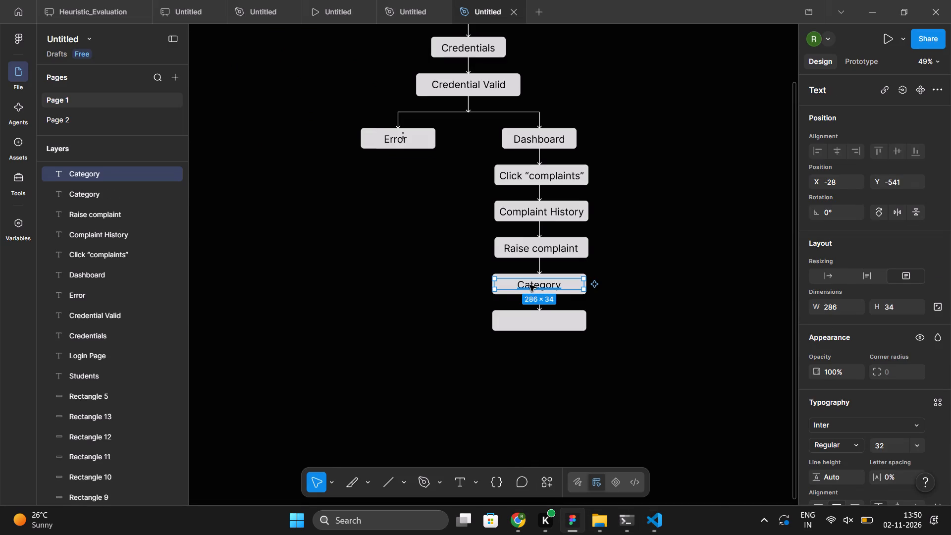
drag(529, 285, 528, 321)
Change the copied label's text in the lowest box to Confirm cateogry.
double_click(528, 321)
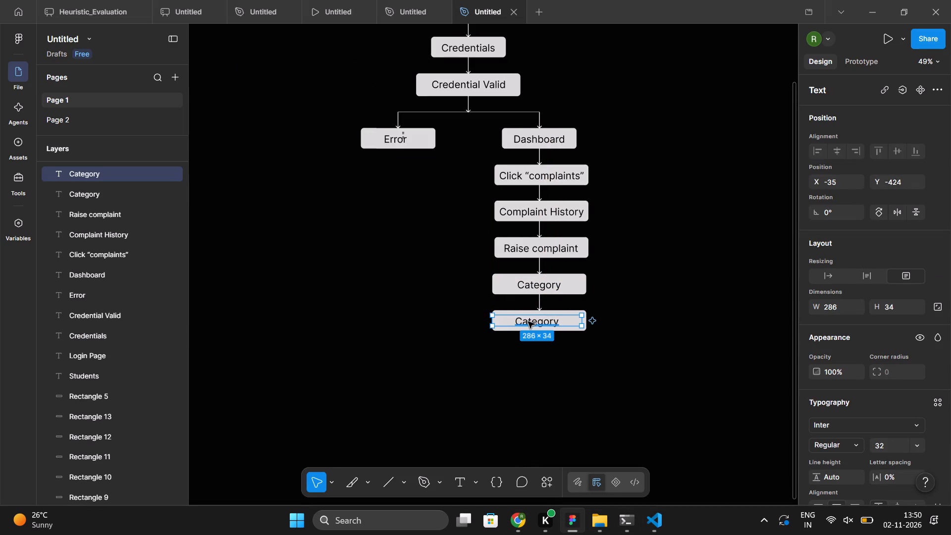
click(566, 315)
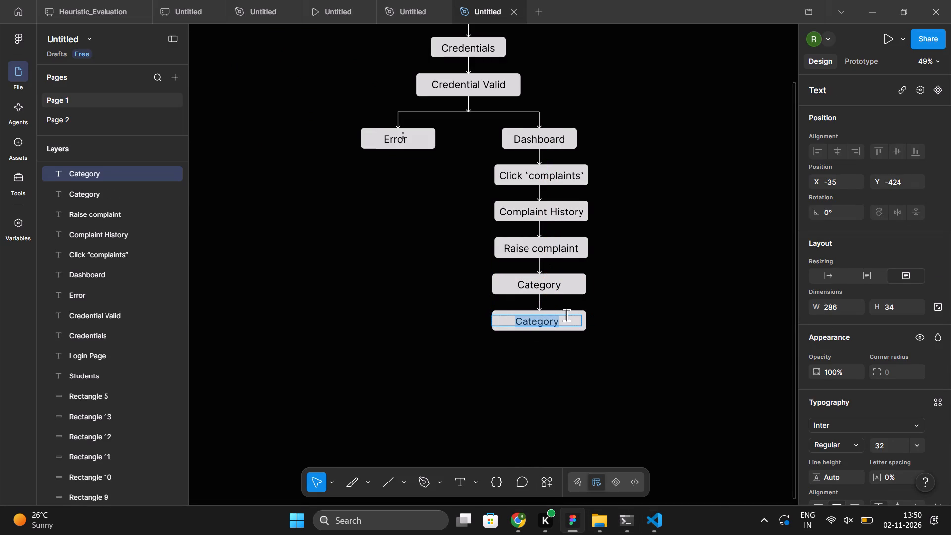
click(566, 322)
key(BackSpace)
key(BackSpace)
key(BackSpace)
key(BackSpace)
key(BackSpace)
key(BackSpace)
key(BackSpace)
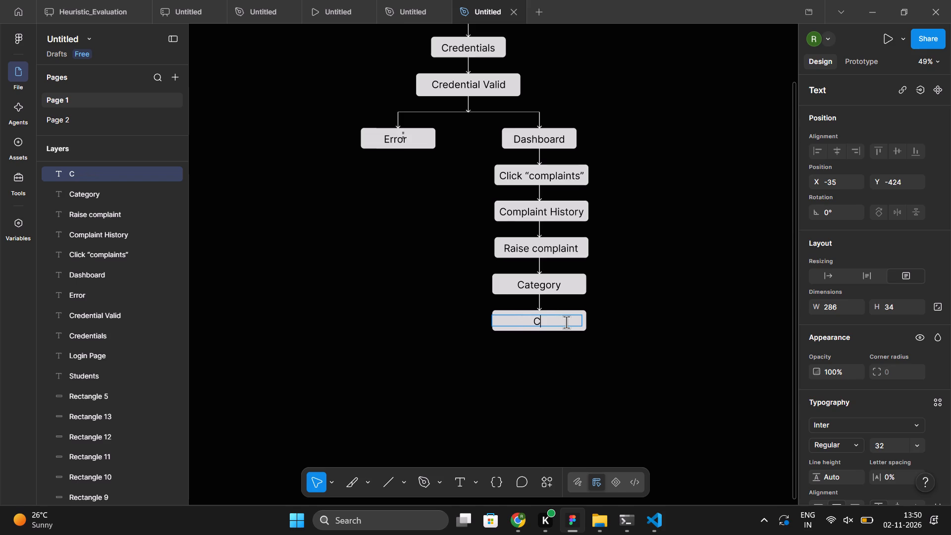
text(onfirm)
key(space)
text(ca)
text(teogru)
key(BackSpace)
key(y)
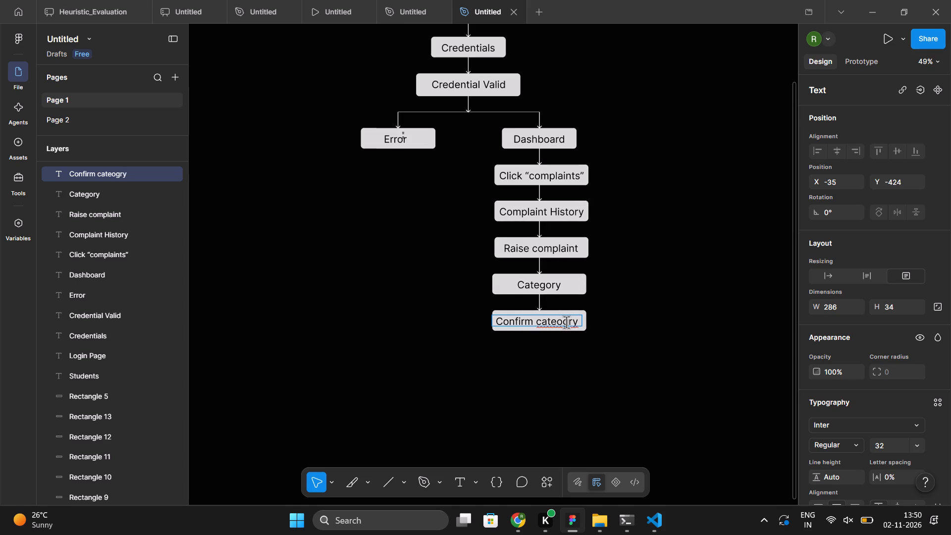
click(589, 361)
click(579, 390)
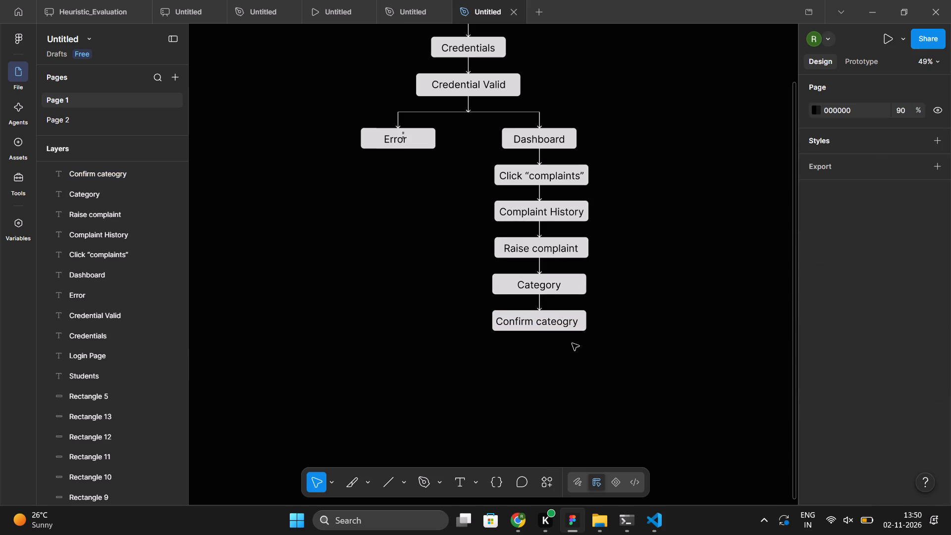
Nudge the Confirm cateogry label slightly to the right to centre it within its box.
drag(566, 324, 572, 324)
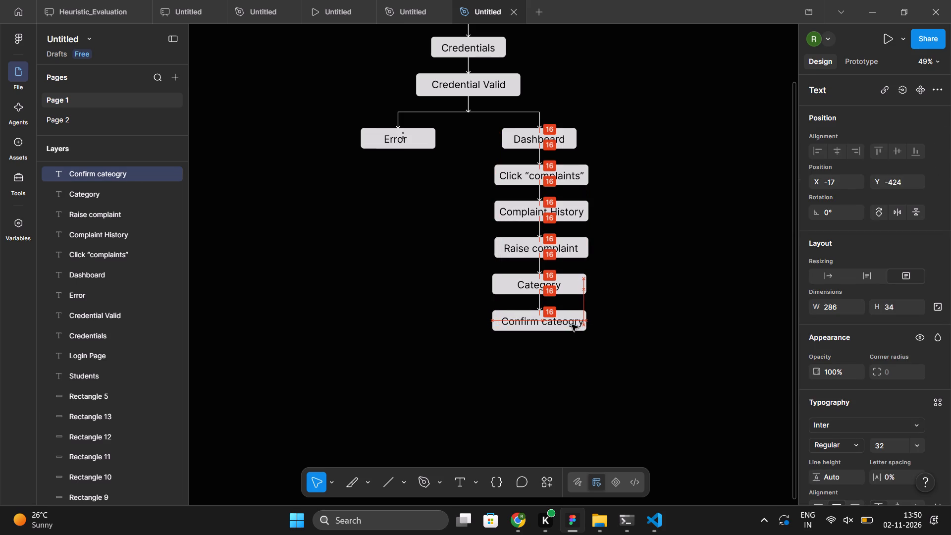
drag(572, 324, 571, 325)
click(581, 374)
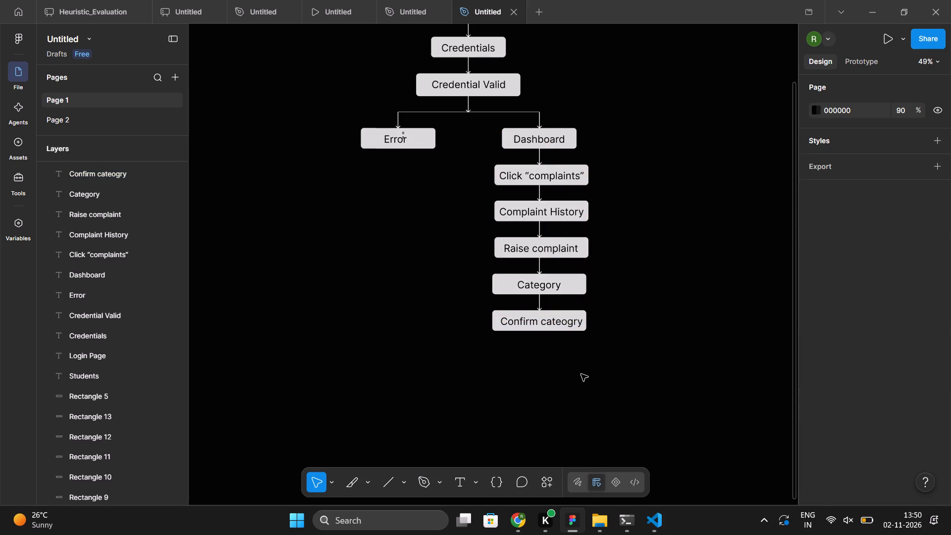
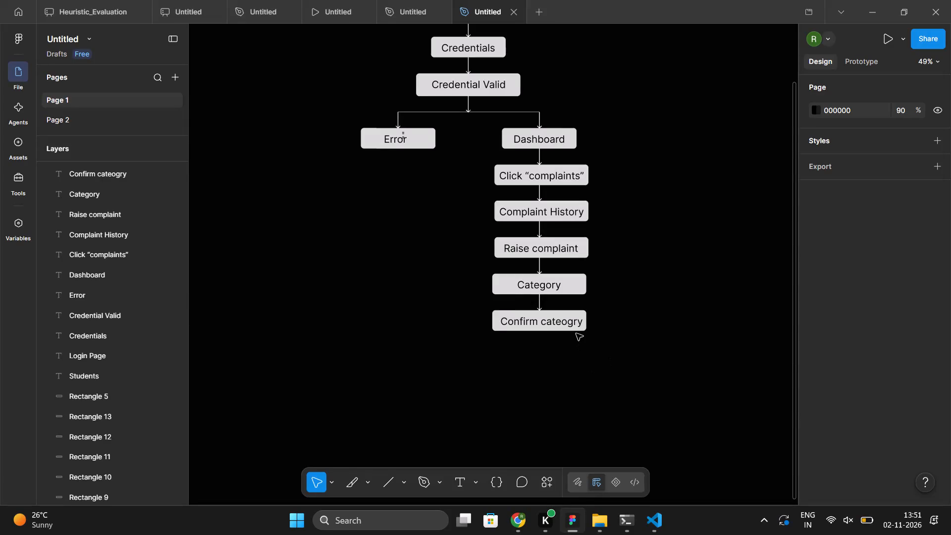
Select the Confirm cateogry label in the lowest box of the complaint flow.
click(575, 324)
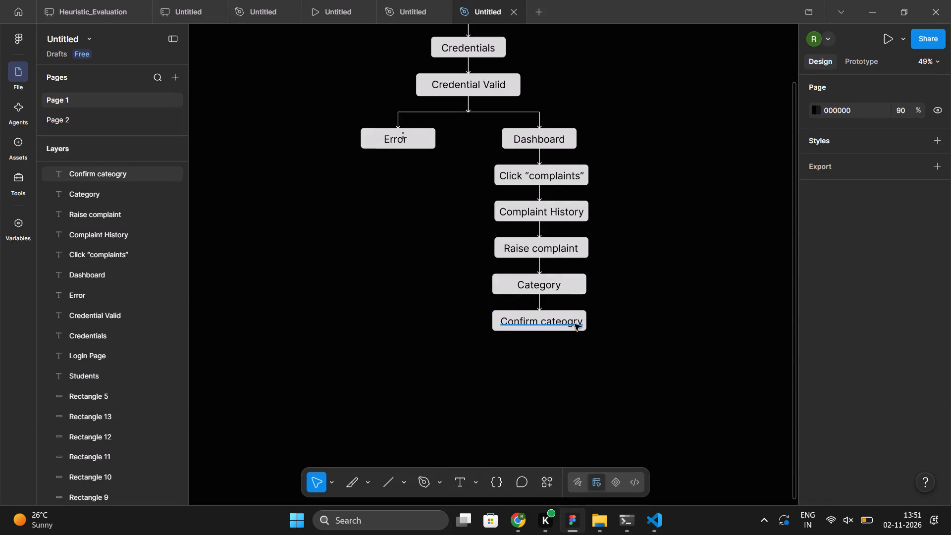
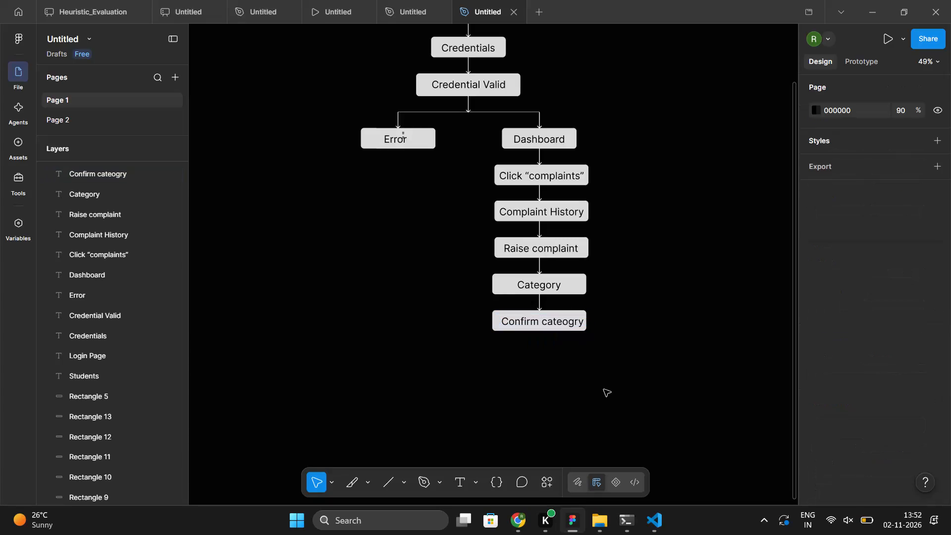
Shift the Confirm cateogry label horizontally to X -28 so it sits centred in its box.
click(544, 326)
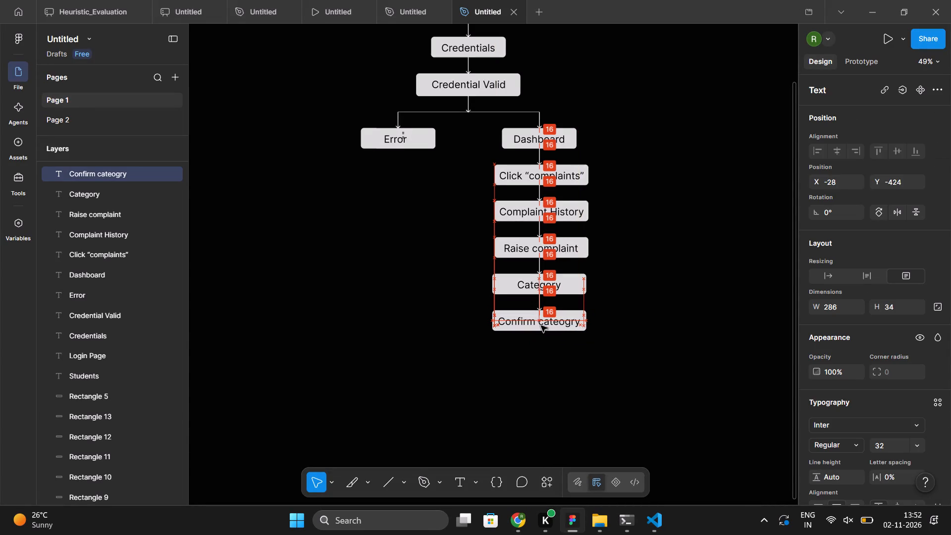
click(570, 384)
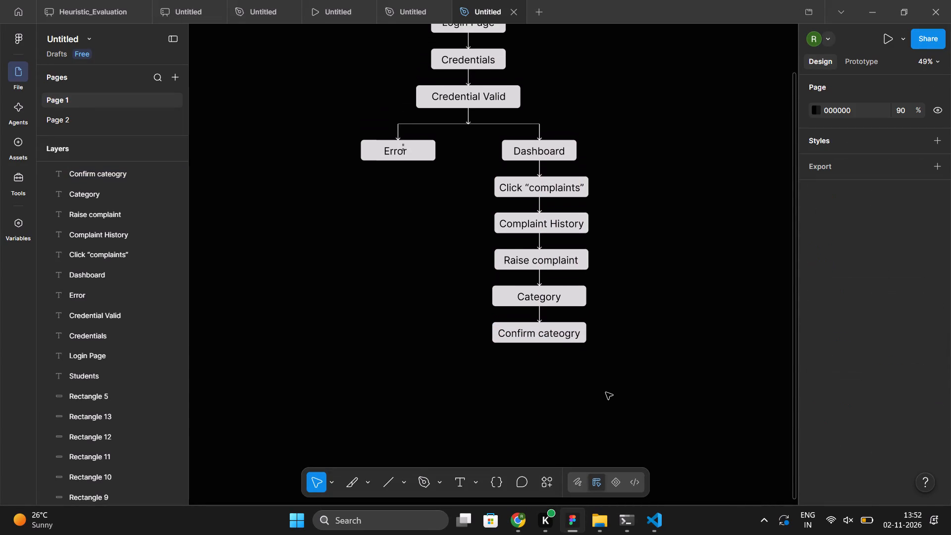
Move the Category box horizontally to X -28 so it lines up with the Raise complaint box above it.
scroll(606, 392, down, 1)
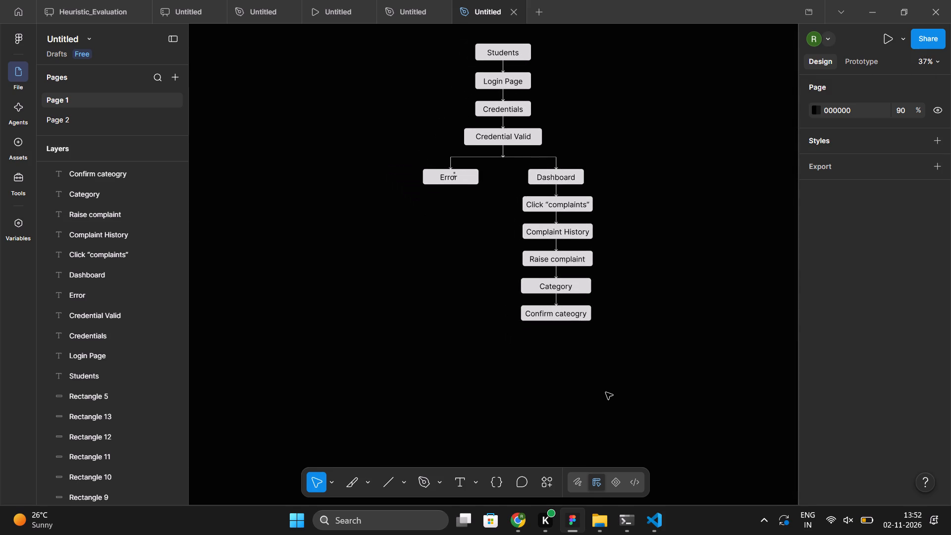
scroll(606, 392, down, 1)
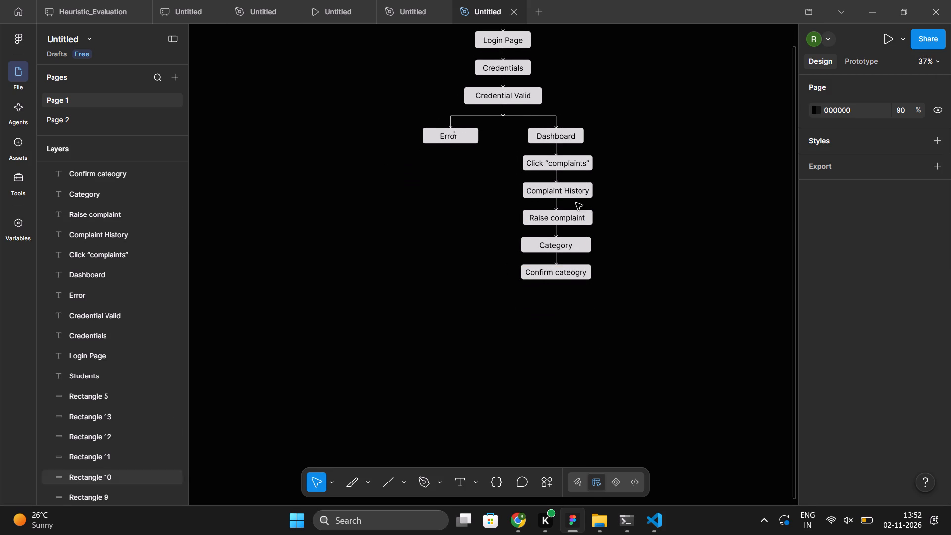
click(592, 223)
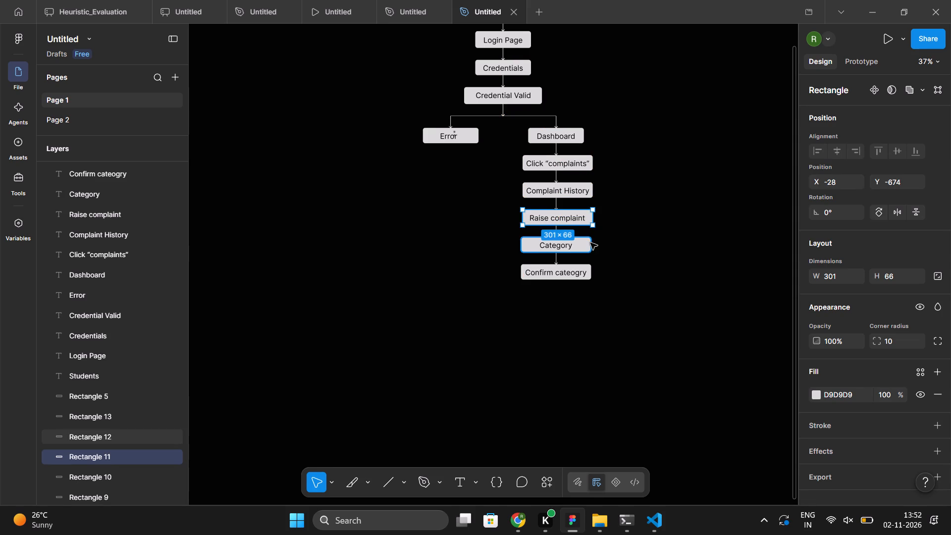
click(590, 244)
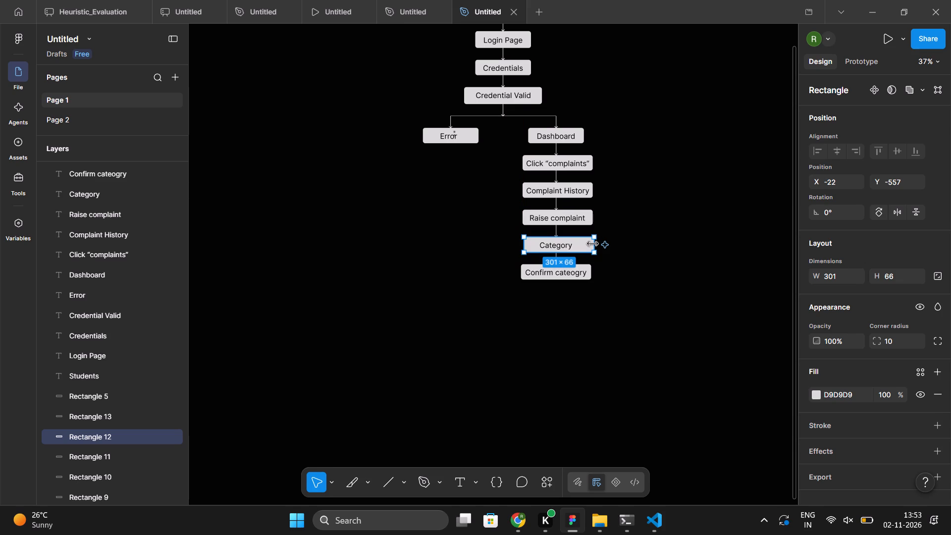
click(618, 240)
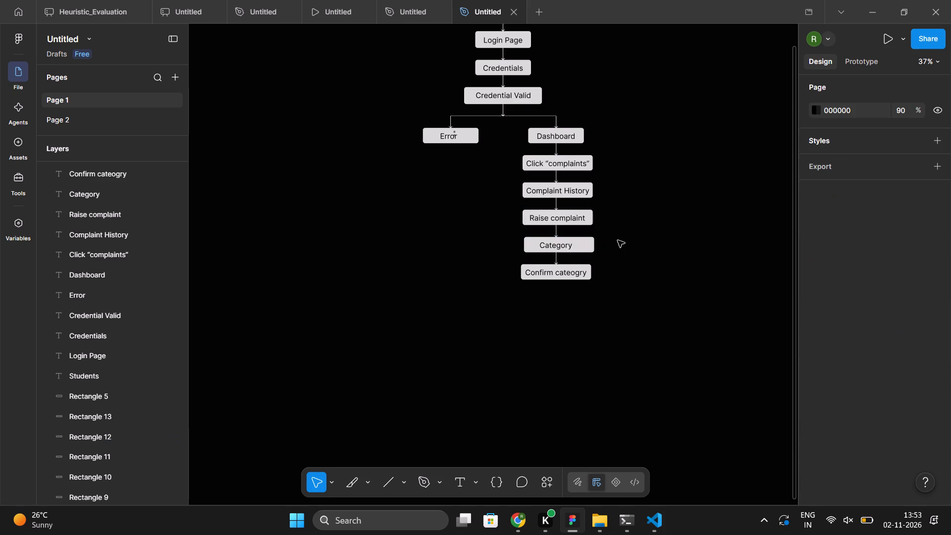
click(588, 245)
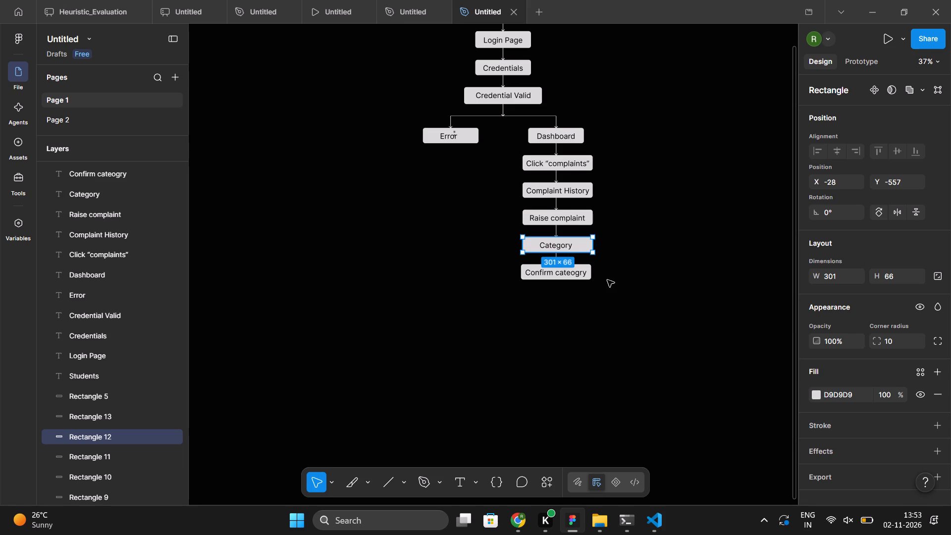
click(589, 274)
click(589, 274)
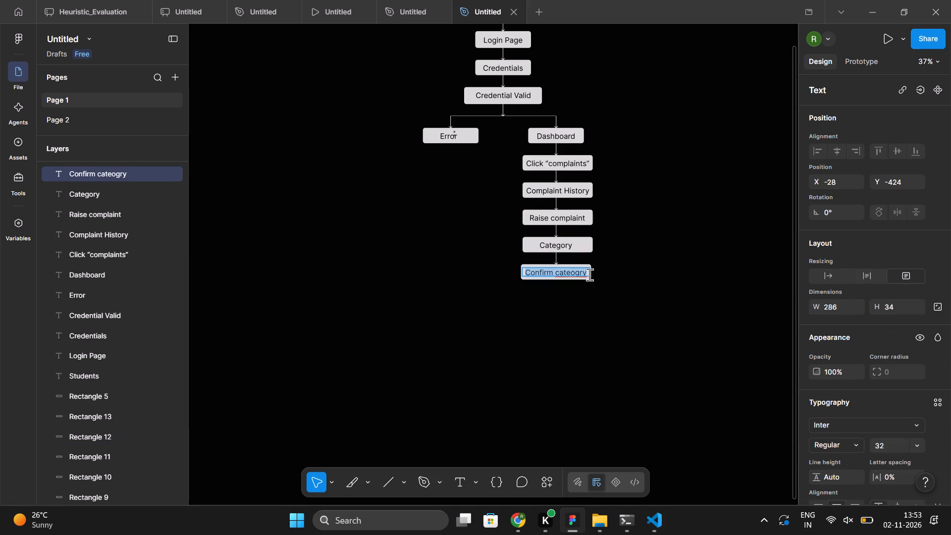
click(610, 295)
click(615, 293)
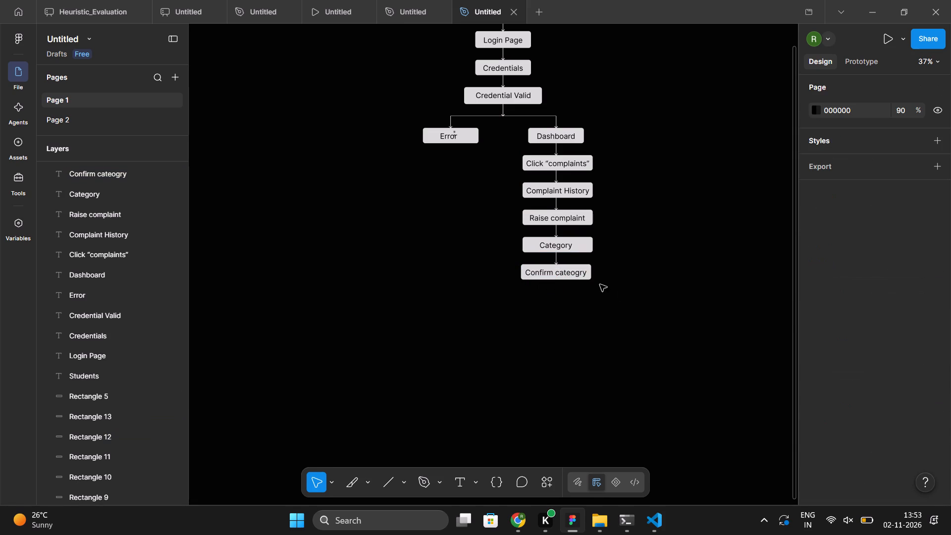
Move the box behind the Confirm cateogry label horizontally to X -28, in line with the Category box.
click(590, 277)
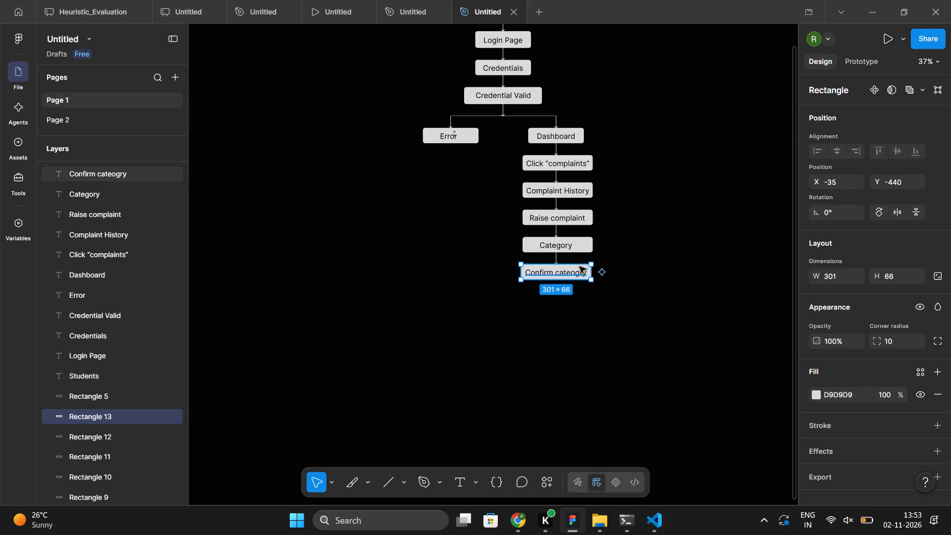
click(580, 267)
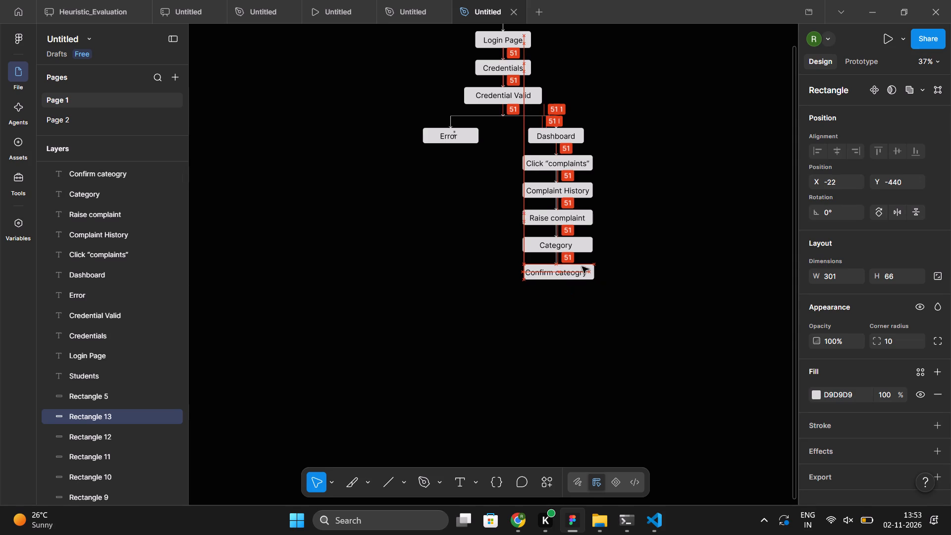
click(613, 376)
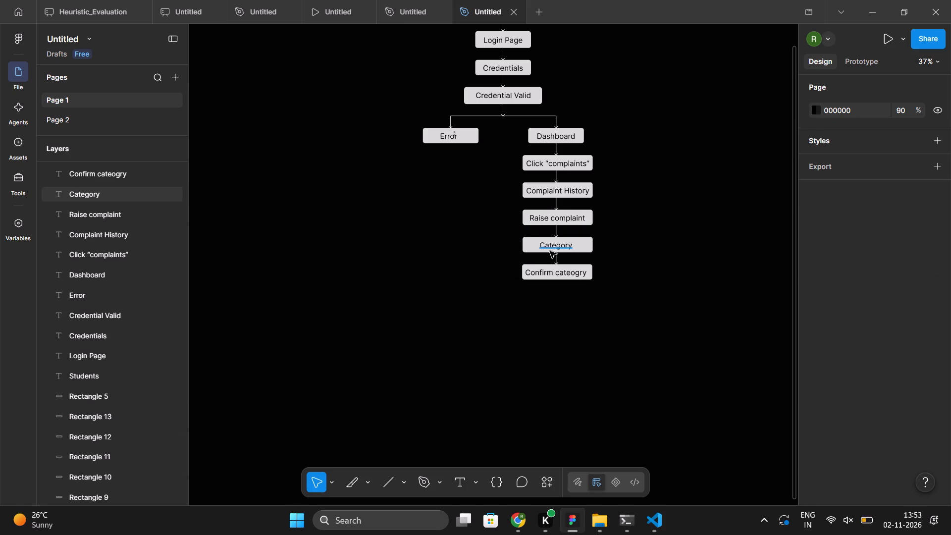
click(590, 276)
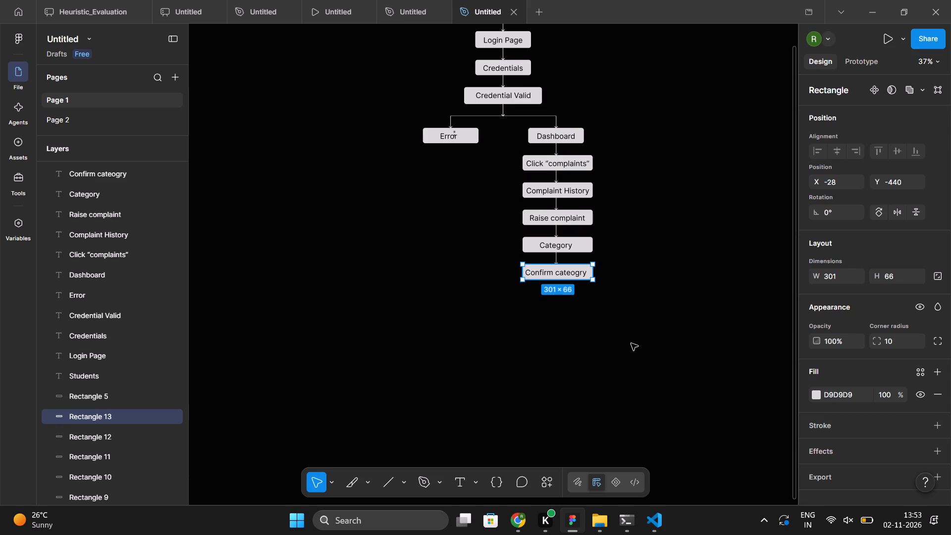
click(649, 381)
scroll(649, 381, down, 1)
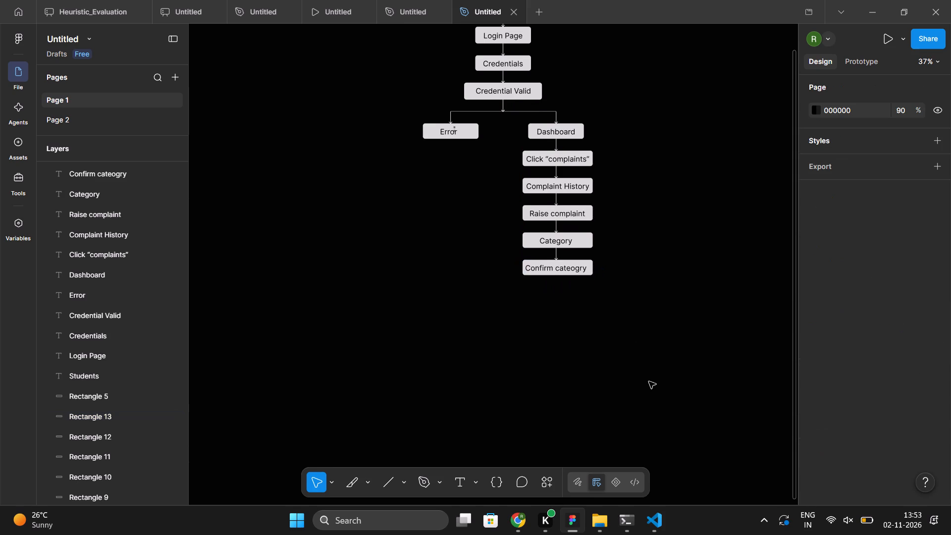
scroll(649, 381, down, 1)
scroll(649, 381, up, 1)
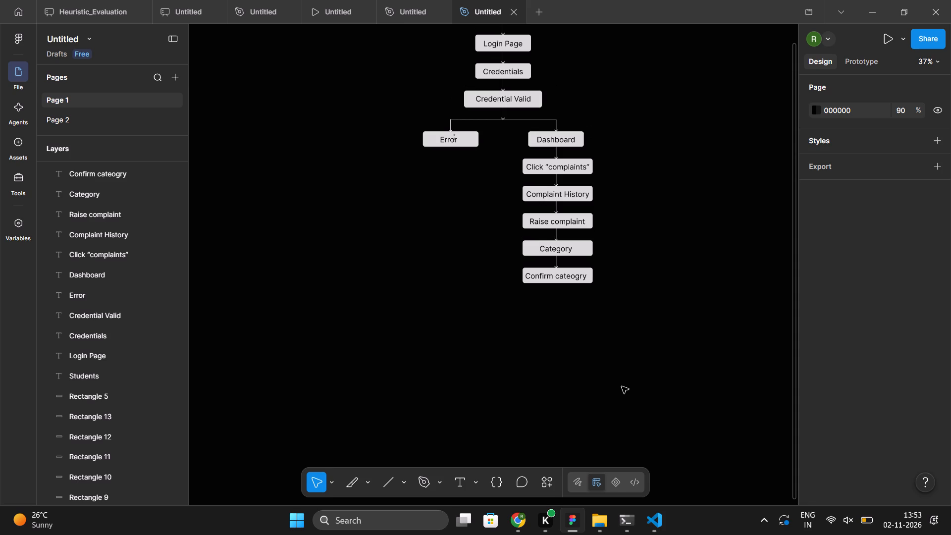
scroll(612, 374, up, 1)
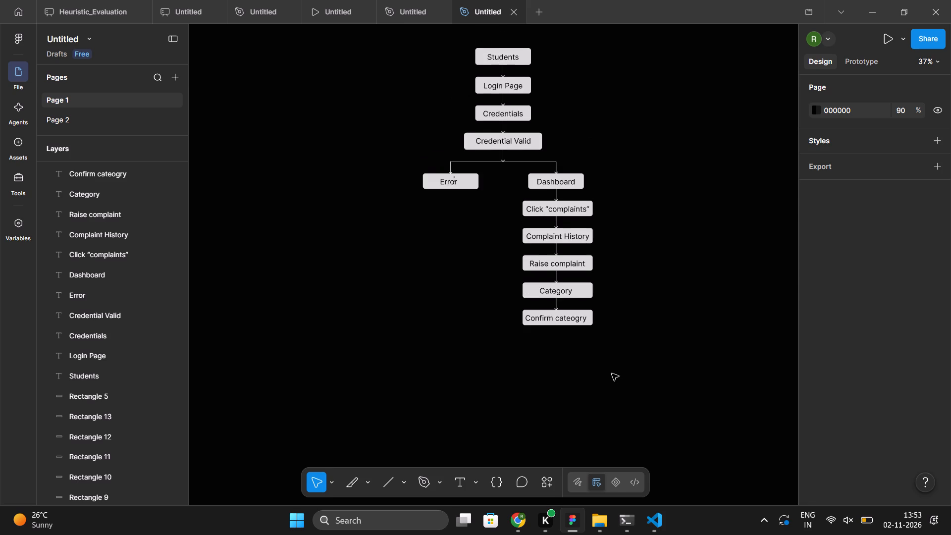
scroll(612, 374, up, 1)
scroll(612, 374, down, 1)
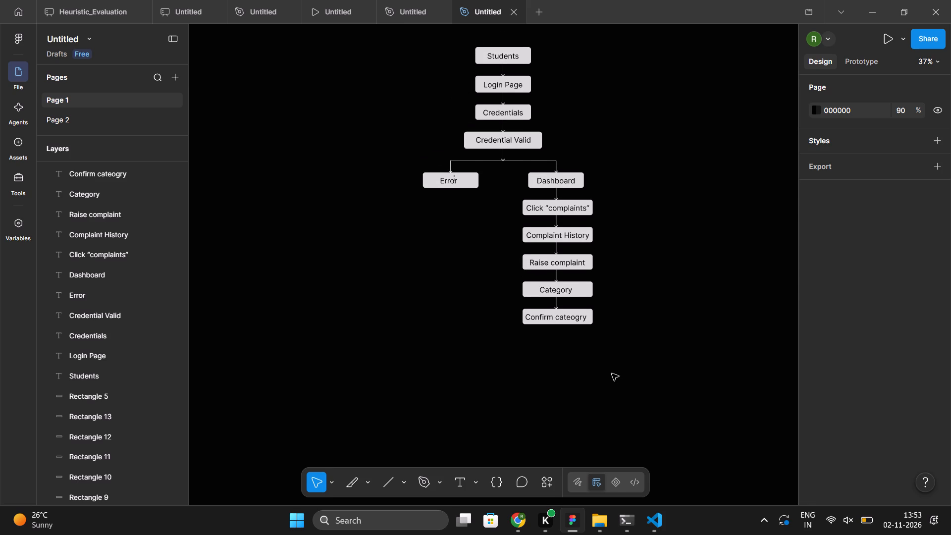
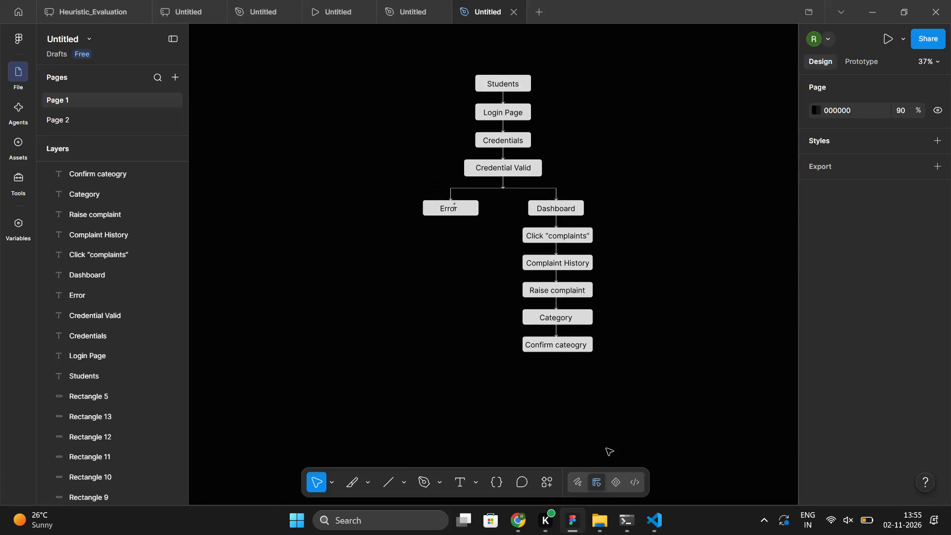
Switch to the Hostel Research Report chat in Chrome to check the suggested complaint flow after category selection.
click(661, 522)
scroll(392, 144, up, 7)
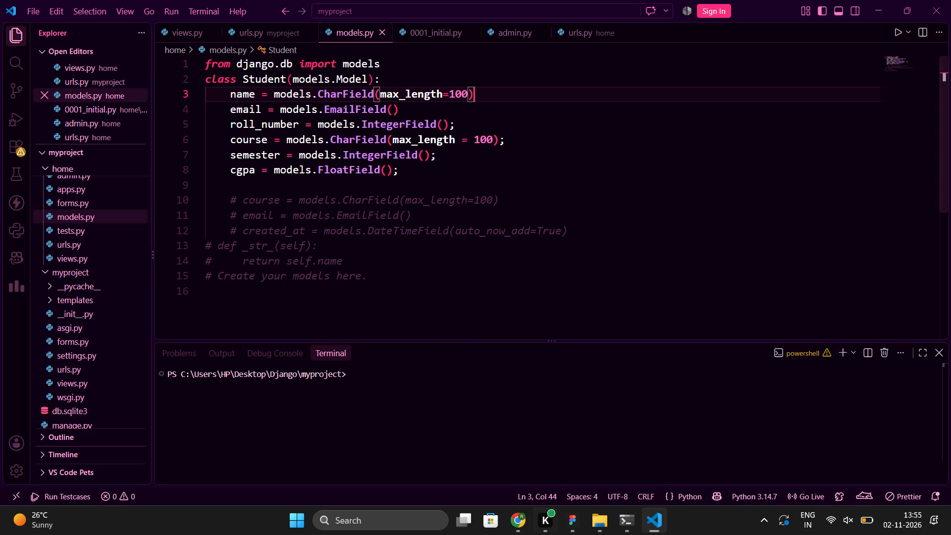
click(522, 523)
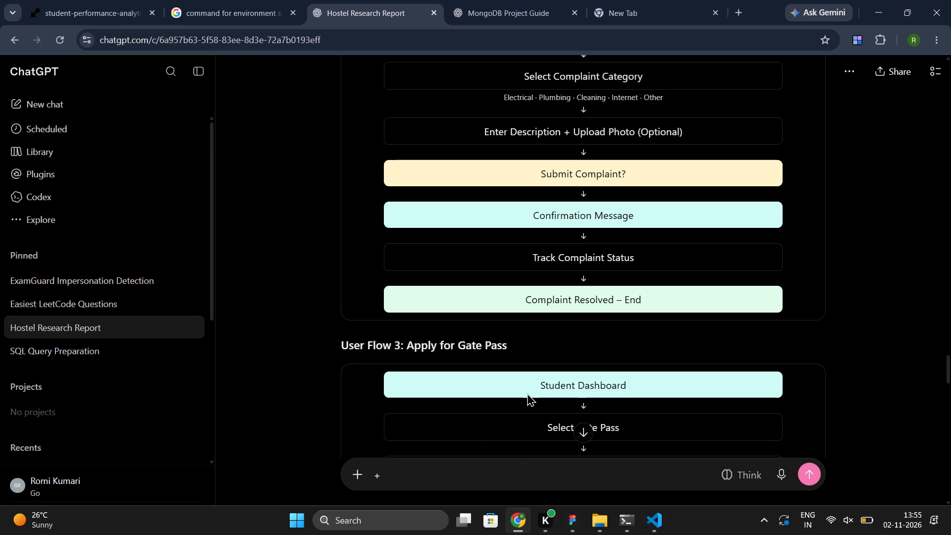
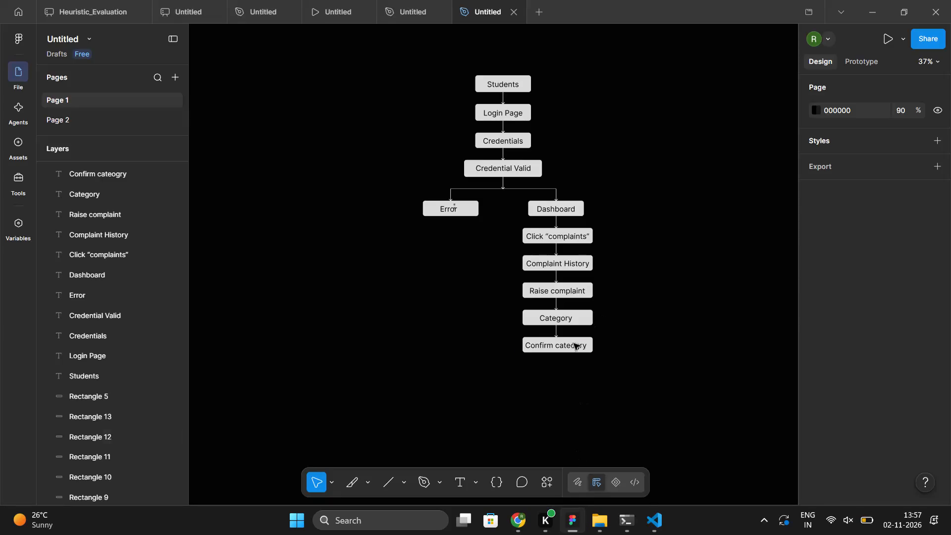
Check the suggested complaint flow in the Chrome chat, and centre the "Confirm cateogry" label within its box in Figma.
scroll(497, 392, down, 1)
click(513, 515)
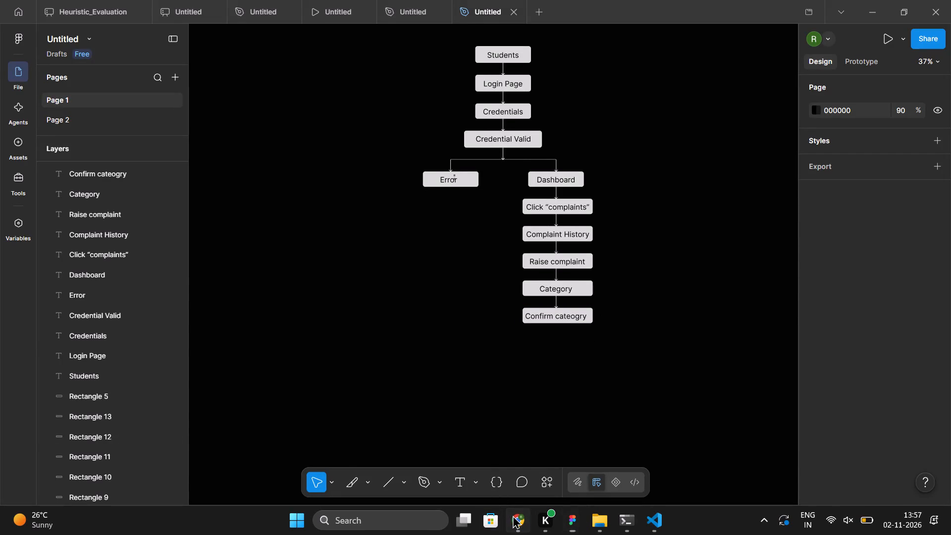
scroll(565, 348, down, 1)
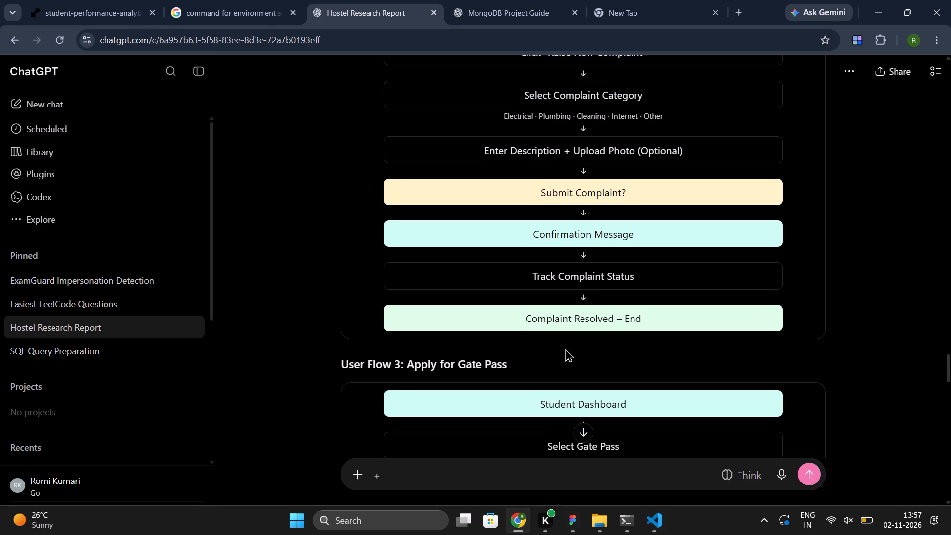
click(569, 529)
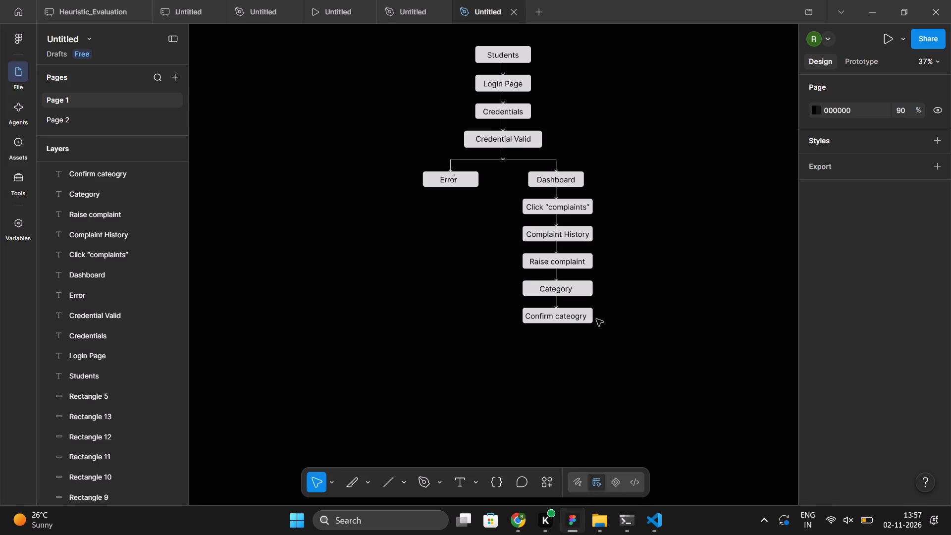
click(571, 344)
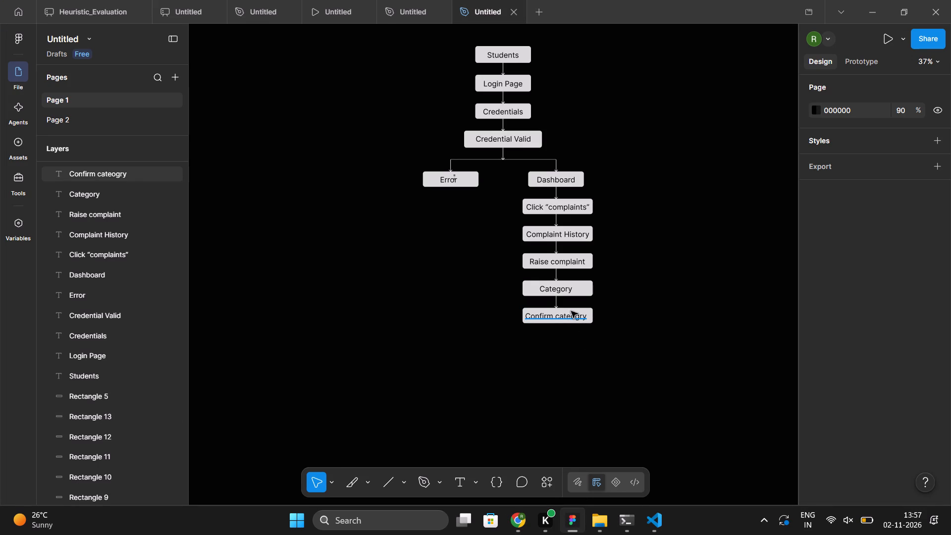
click(571, 317)
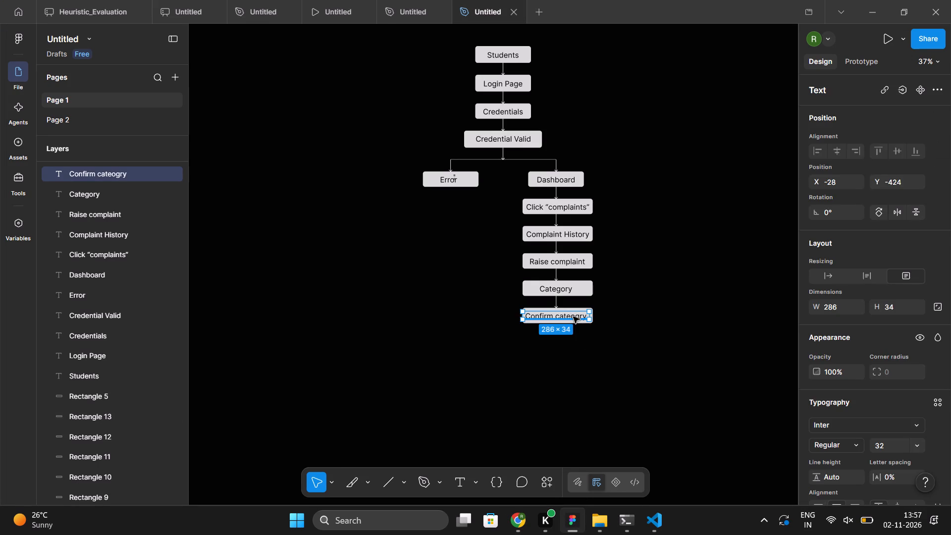
click(586, 345)
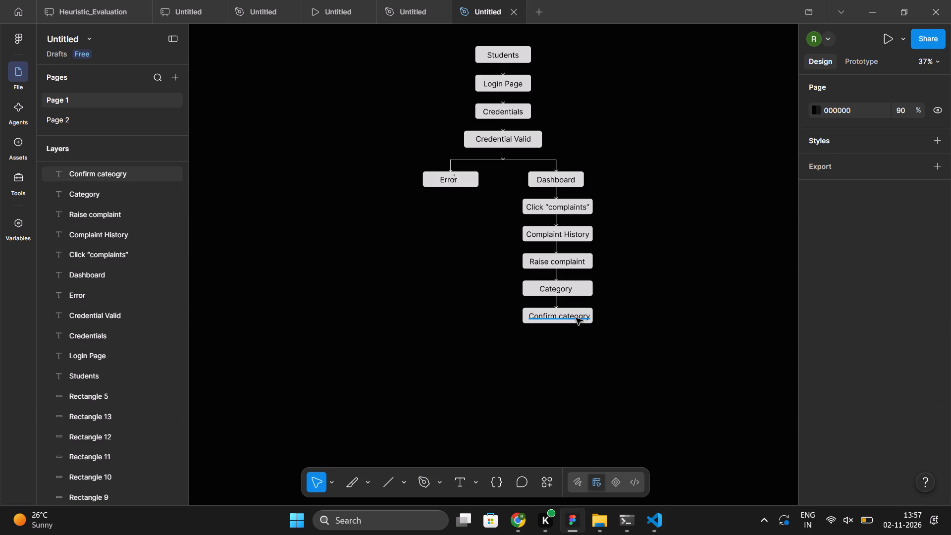
click(576, 318)
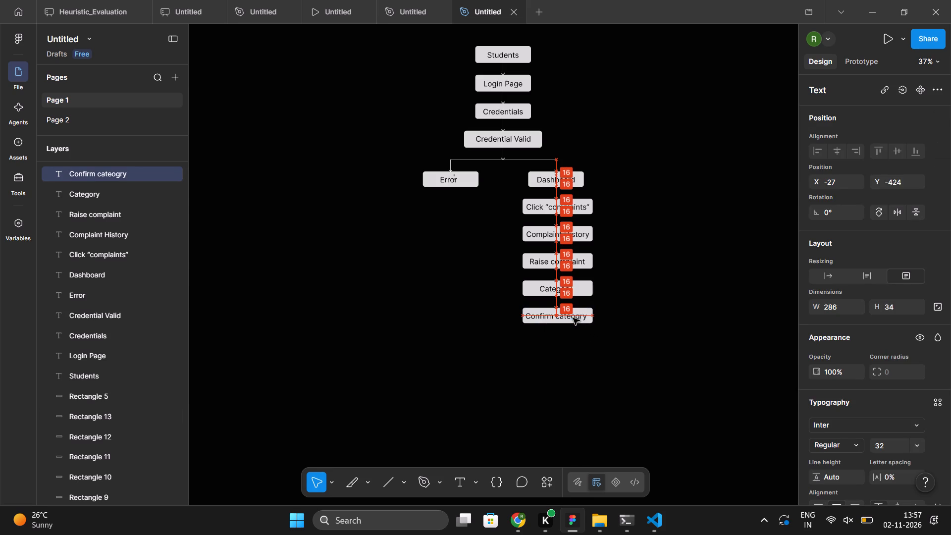
click(594, 347)
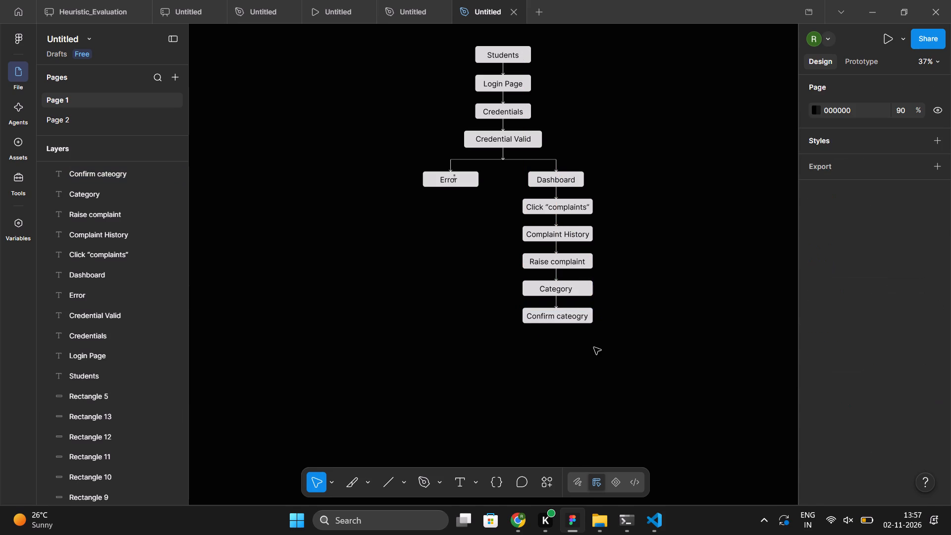
Duplicate the "Confirm cateogry" box and the arrow above it to add a connected, empty 301 × 66 box underneath.
click(592, 320)
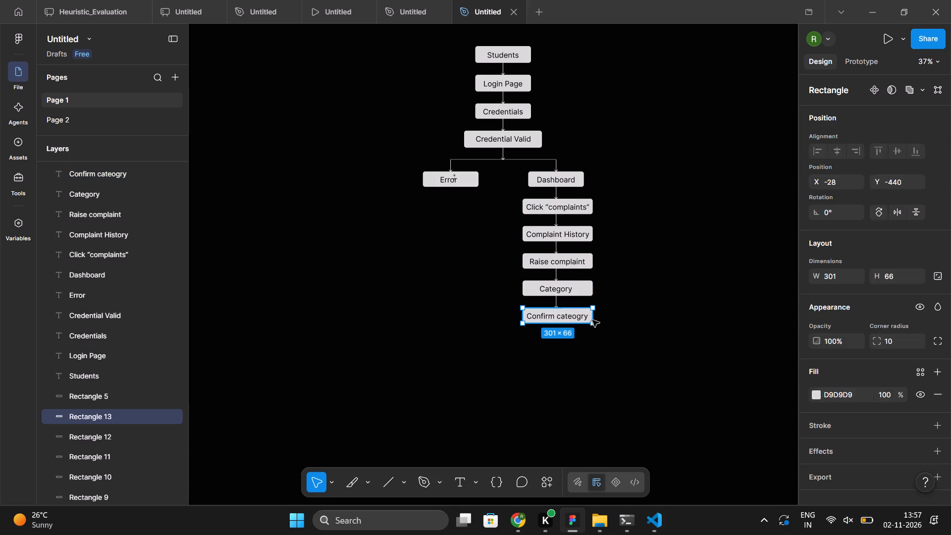
key(ctrl+d)
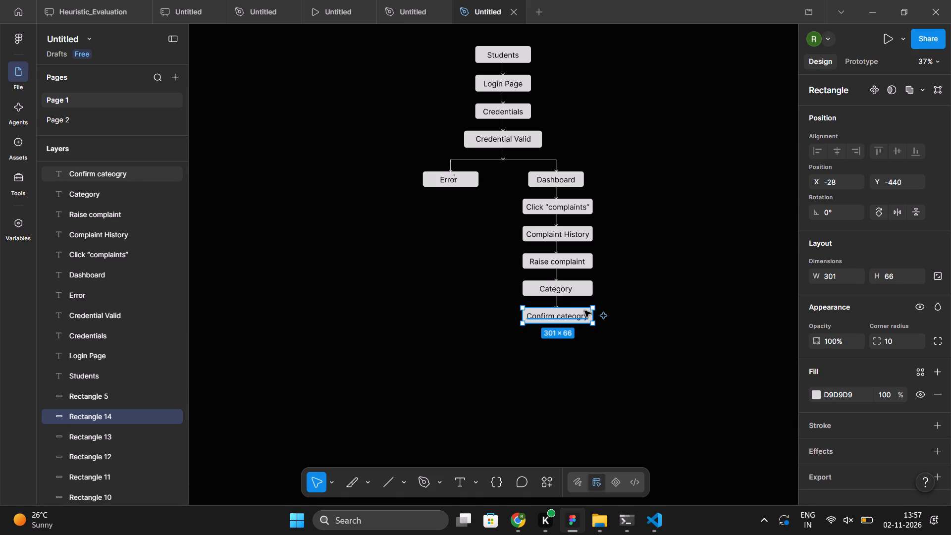
drag(584, 311, 583, 340)
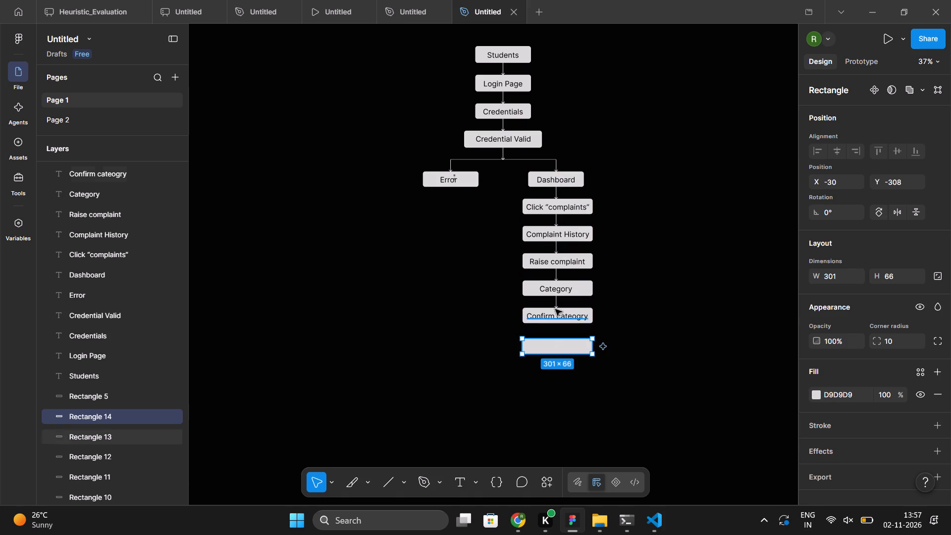
click(557, 302)
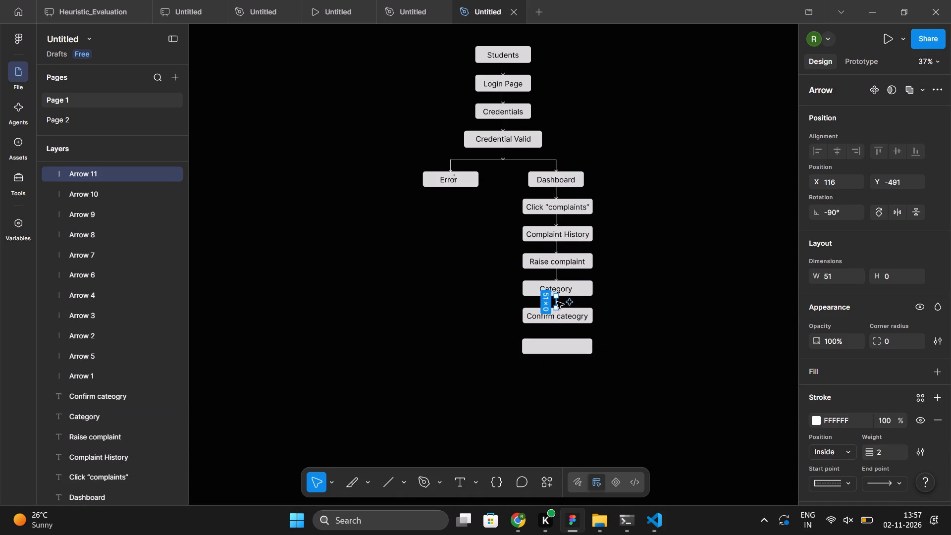
key(ctrl+d)
drag(557, 302, 557, 330)
click(570, 364)
click(563, 342)
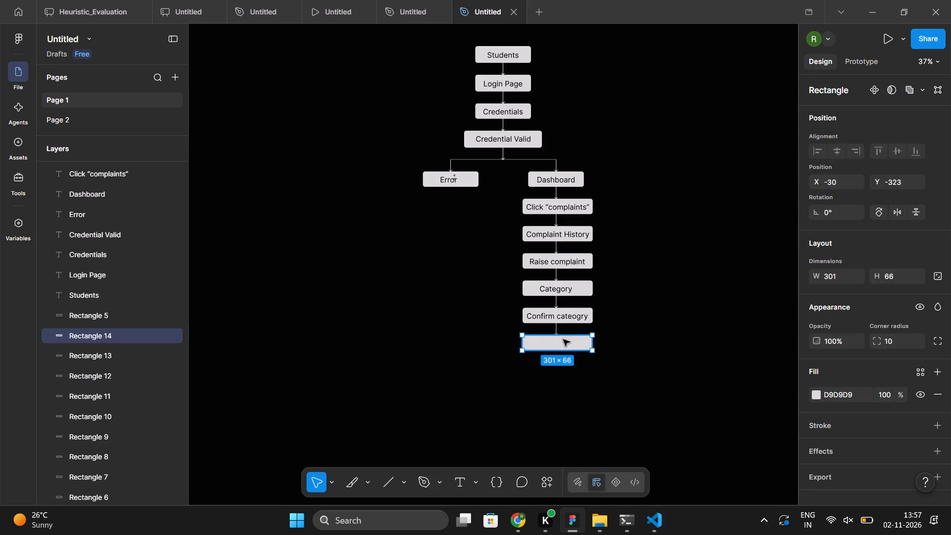
click(581, 384)
Check the chat for the following stage, and copy the "Confirm cateogry" label into the empty box, changing its text to "Track".
click(520, 526)
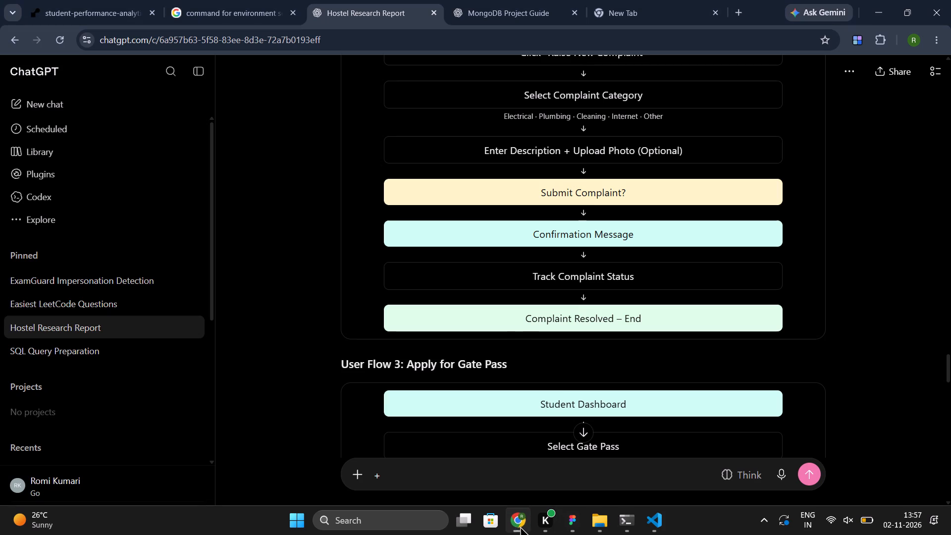
click(576, 526)
click(555, 320)
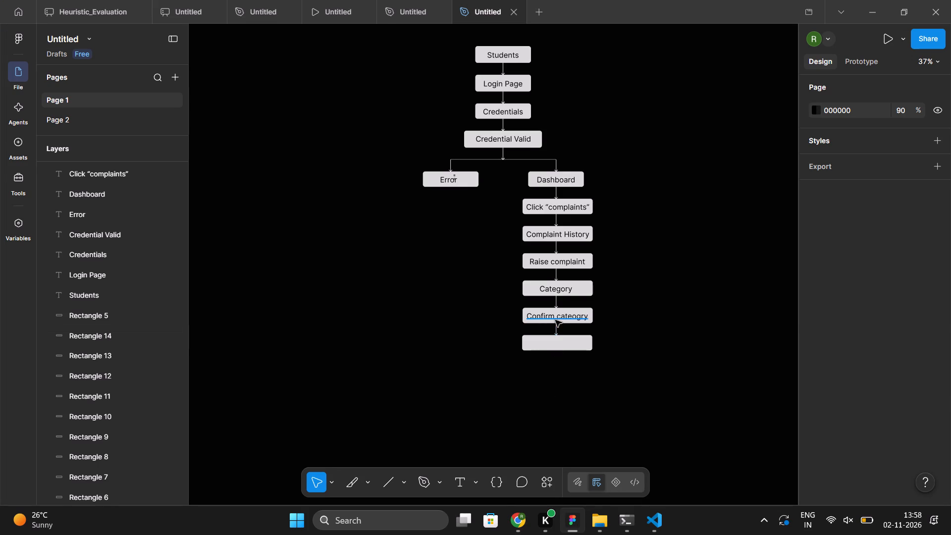
key(ctrl+d)
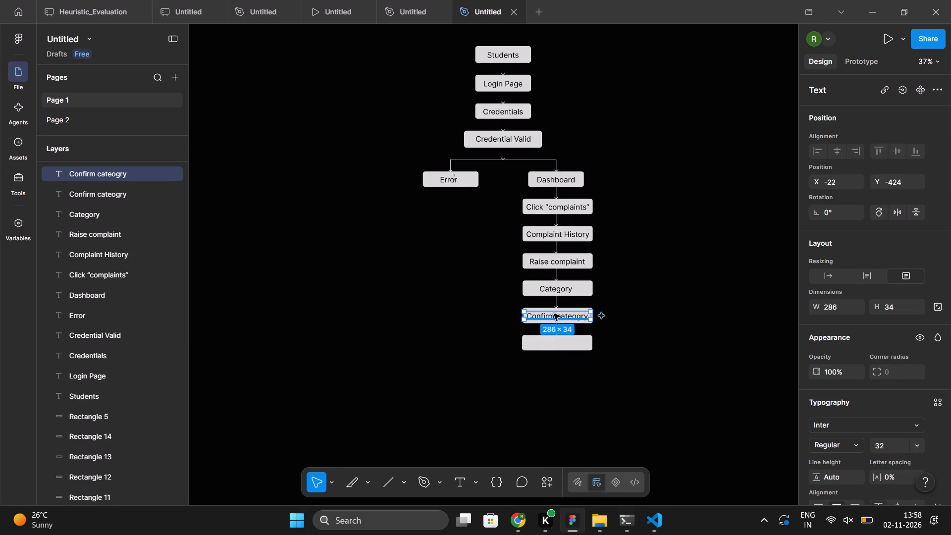
drag(555, 317, 556, 341)
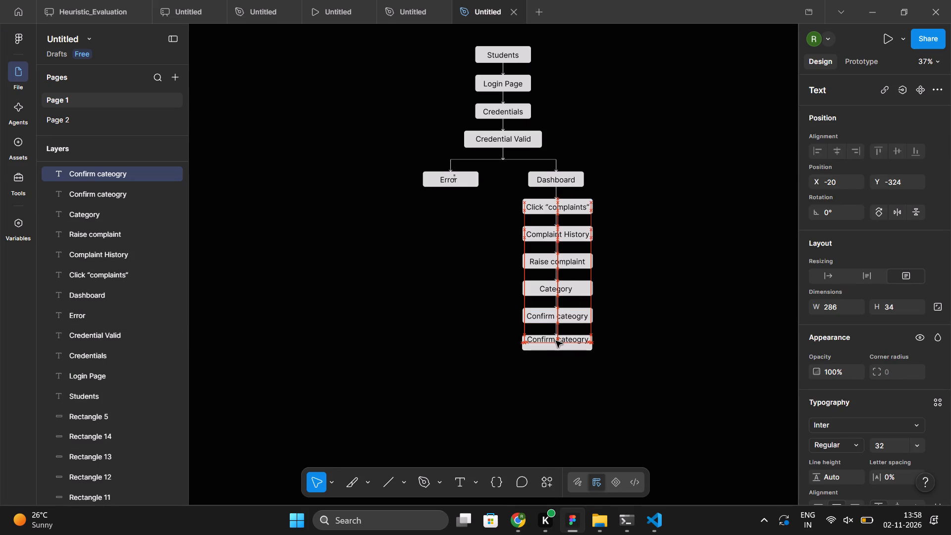
drag(556, 341, 556, 344)
double_click(556, 344)
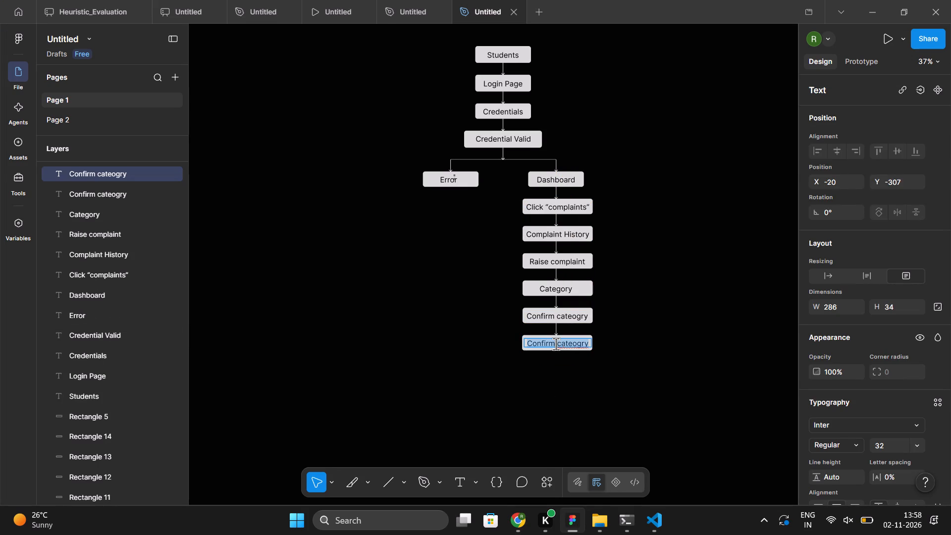
text(rack)
click(601, 383)
click(563, 414)
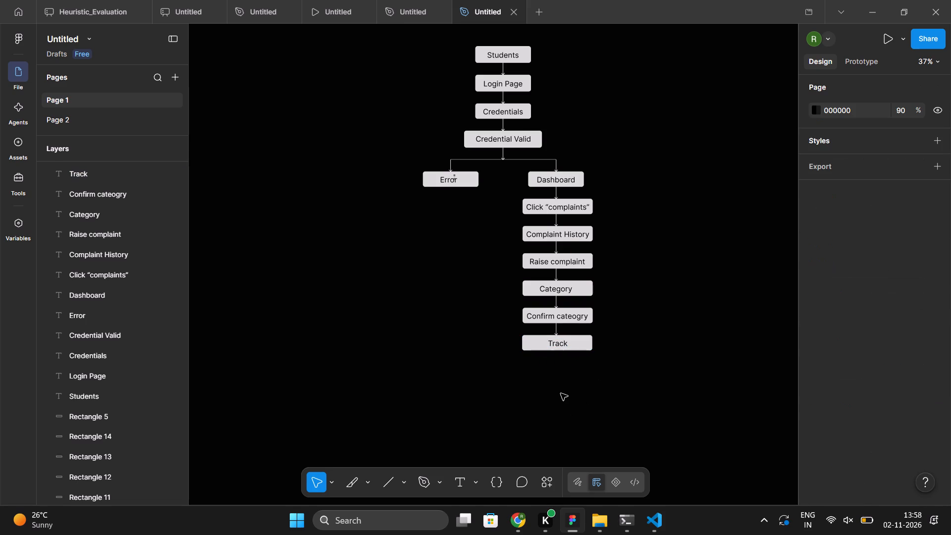
Check the chat for the stage after complaint tracking, and duplicate the "Track" box's rectangle in place in Figma.
click(517, 517)
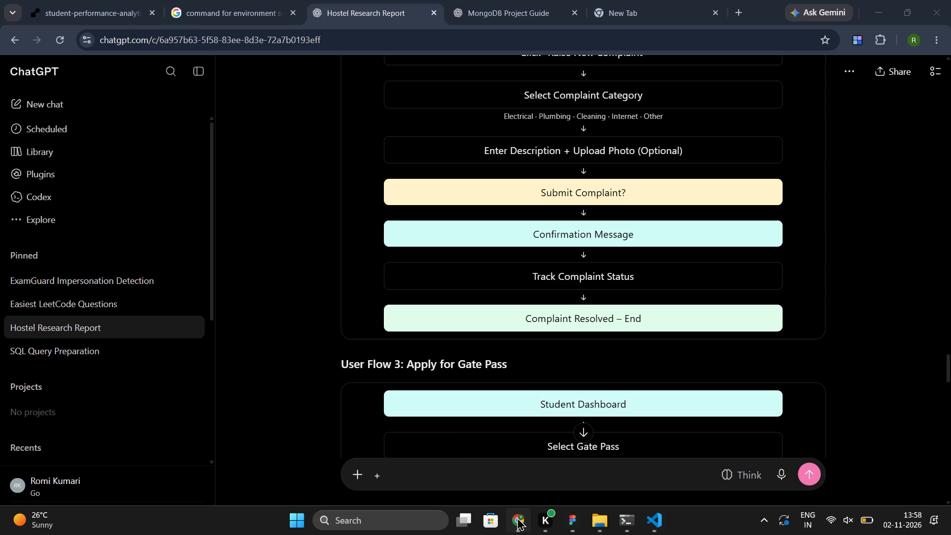
scroll(439, 409, down, 1)
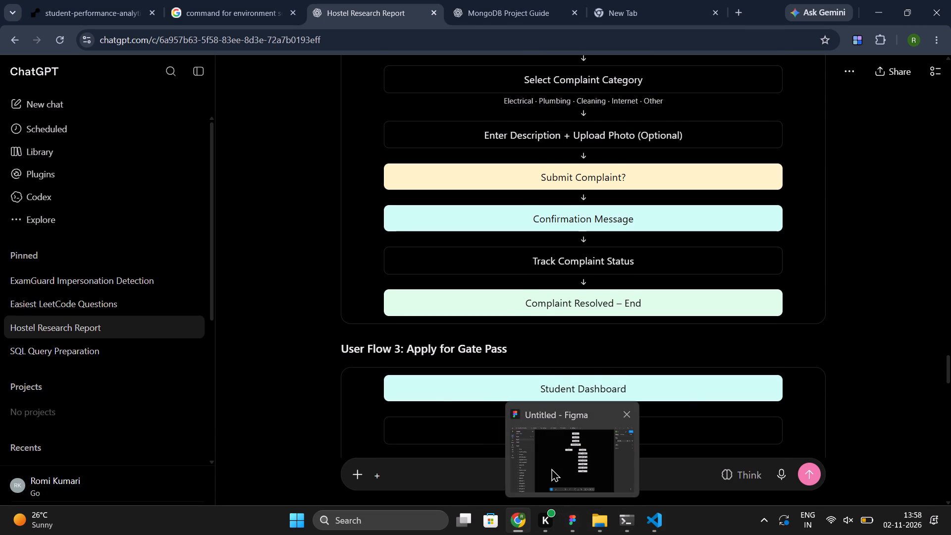
click(551, 468)
click(583, 345)
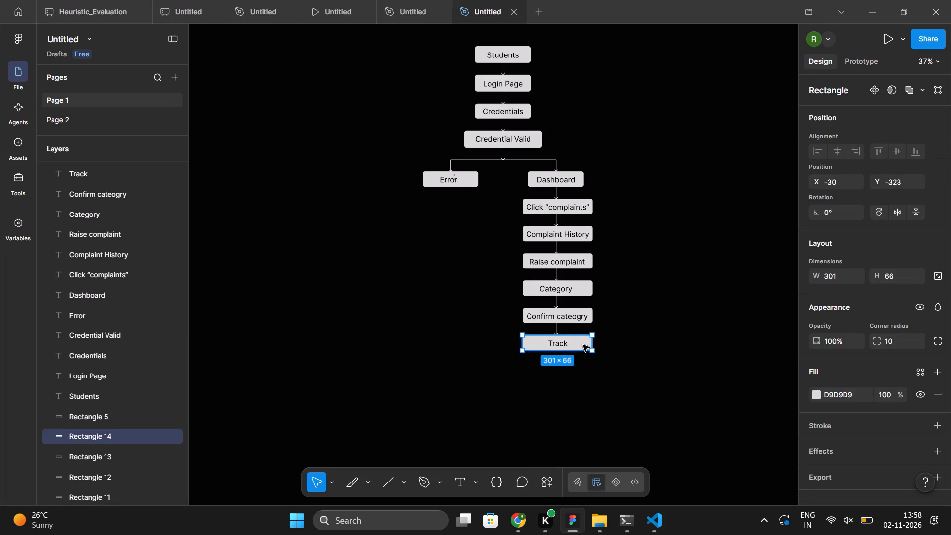
key(ctrl+d)
click(575, 393)
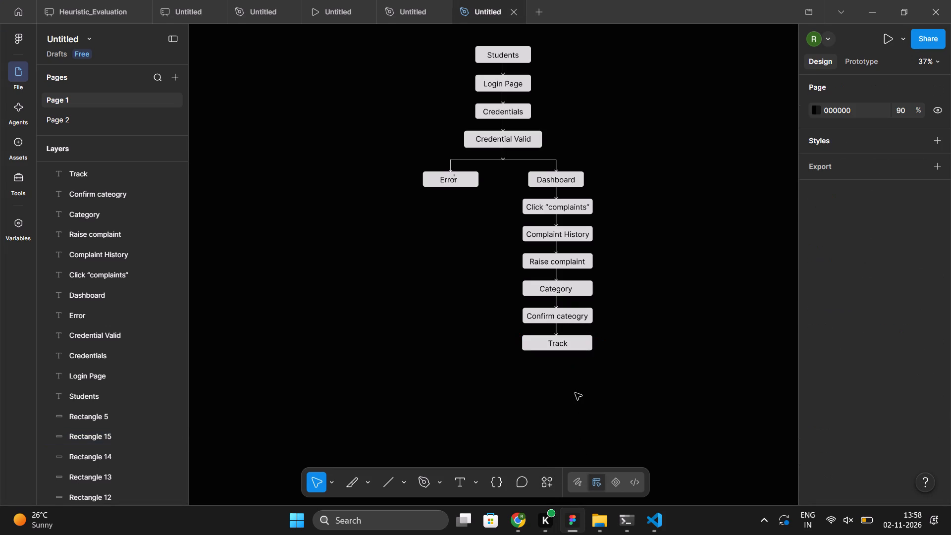
Duplicate the arrow between "Confirm cateogry" and "Track" and place the copy directly beneath the "Track" box.
click(556, 330)
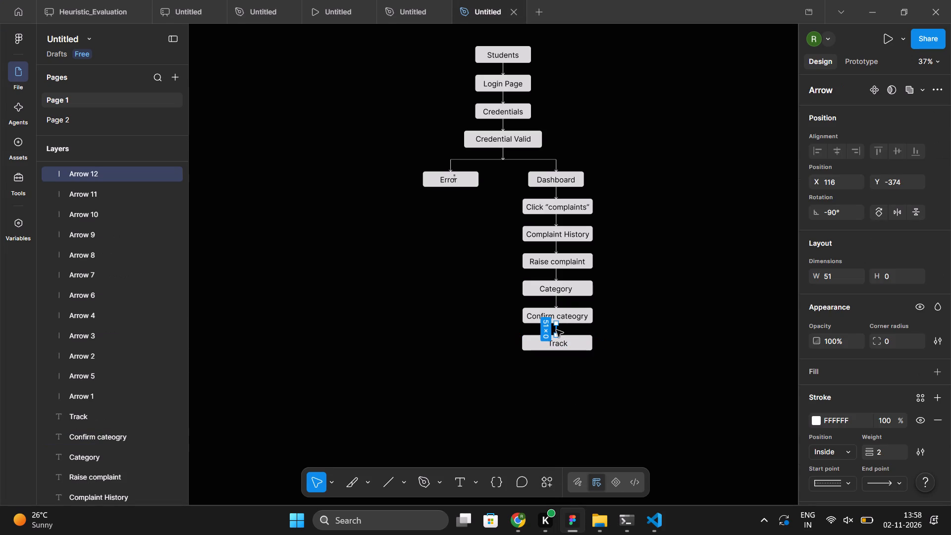
key(ctrl+d)
drag(556, 330, 556, 360)
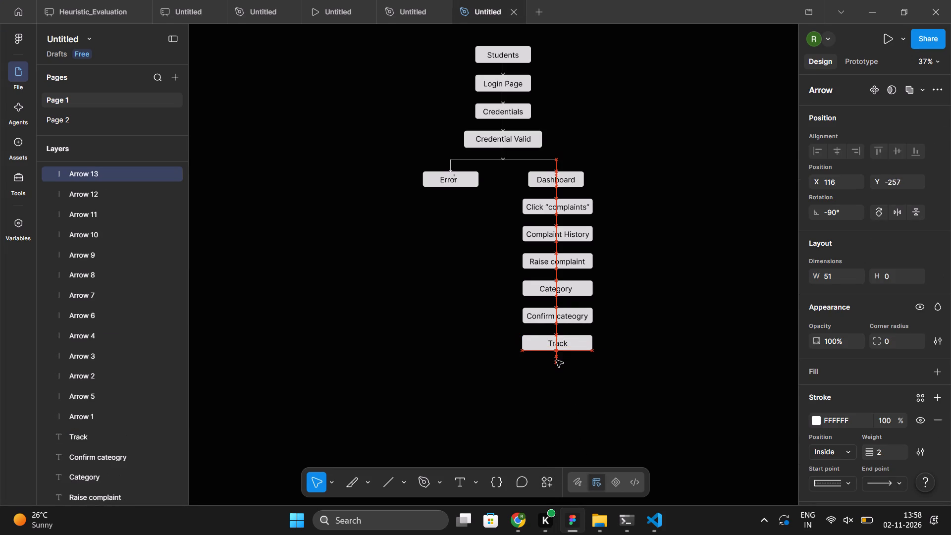
drag(556, 360, 554, 358)
click(574, 404)
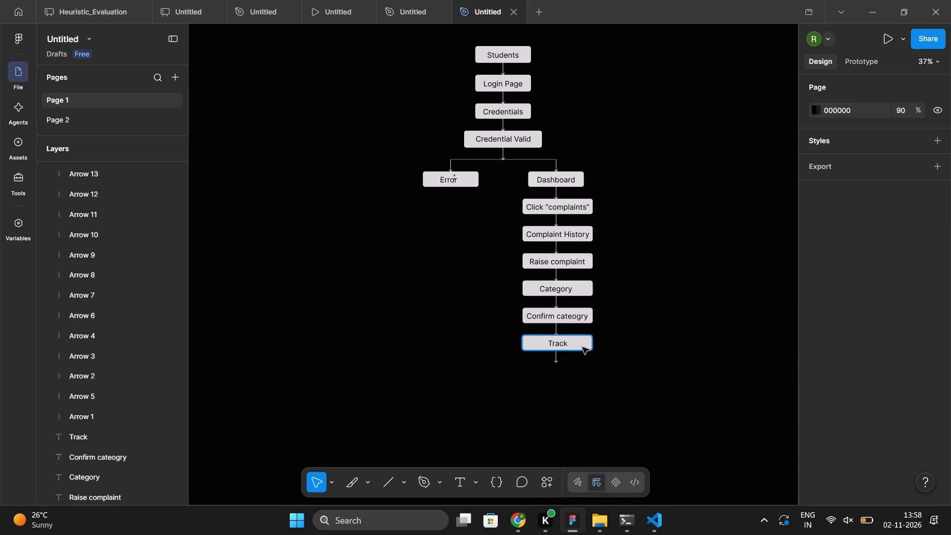
Duplicate the "Track" rectangle and align the empty copy at the tip of the arrow below it.
click(582, 347)
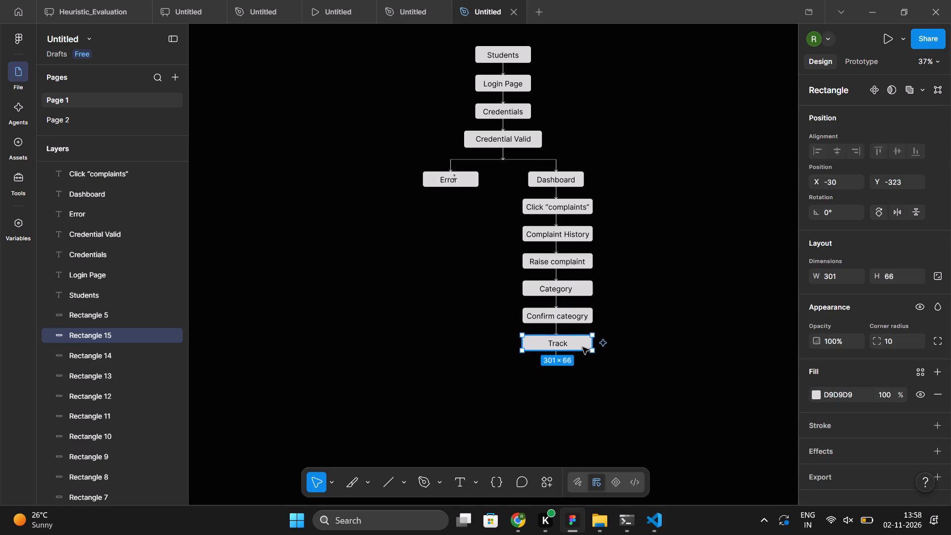
key(ctrl+d)
drag(582, 346, 581, 373)
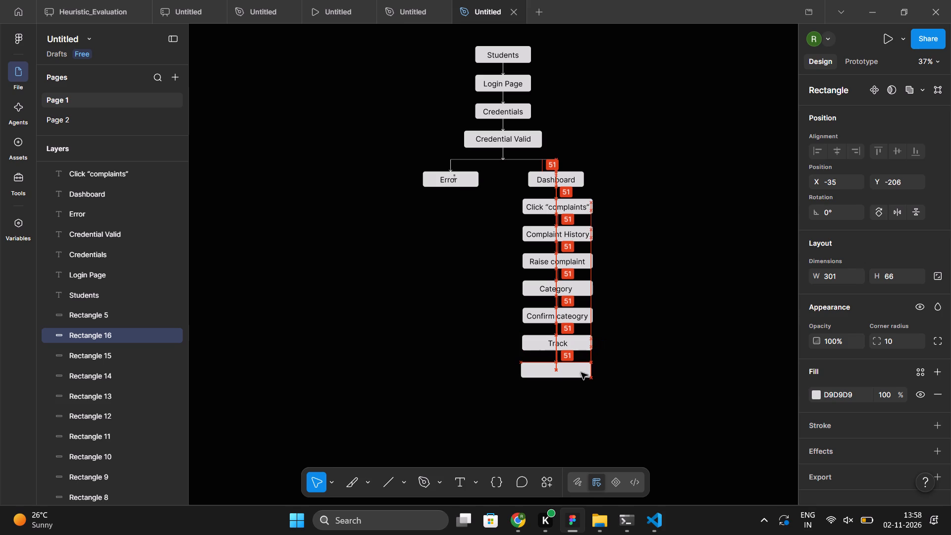
drag(581, 373, 582, 373)
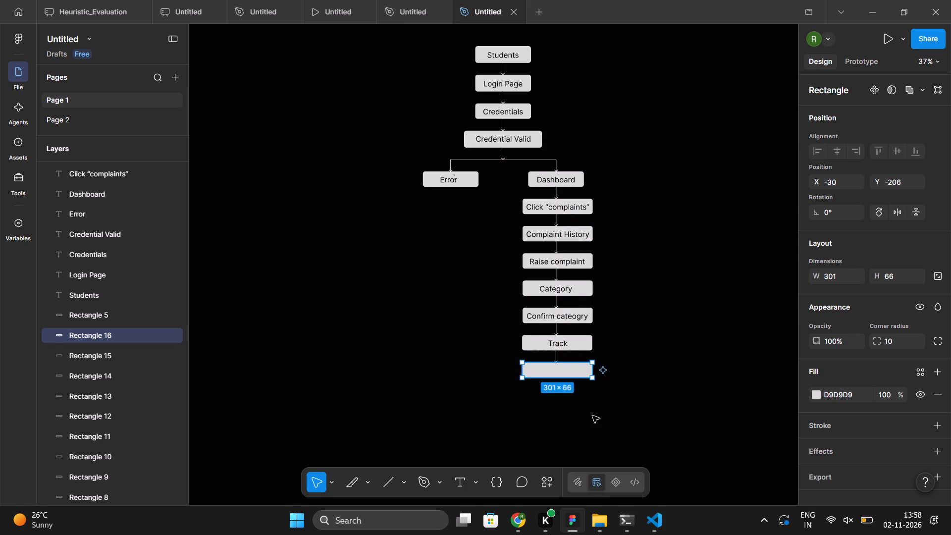
click(592, 416)
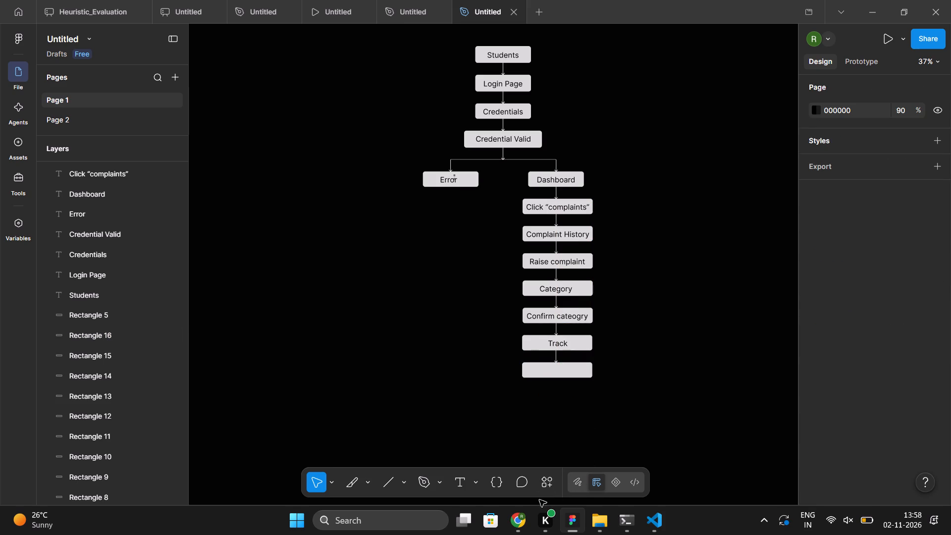
Check the chat for the final complaint stage, and duplicate the "Track" label into the empty Figma box, changing its text to "Complaint Resolved".
click(525, 509)
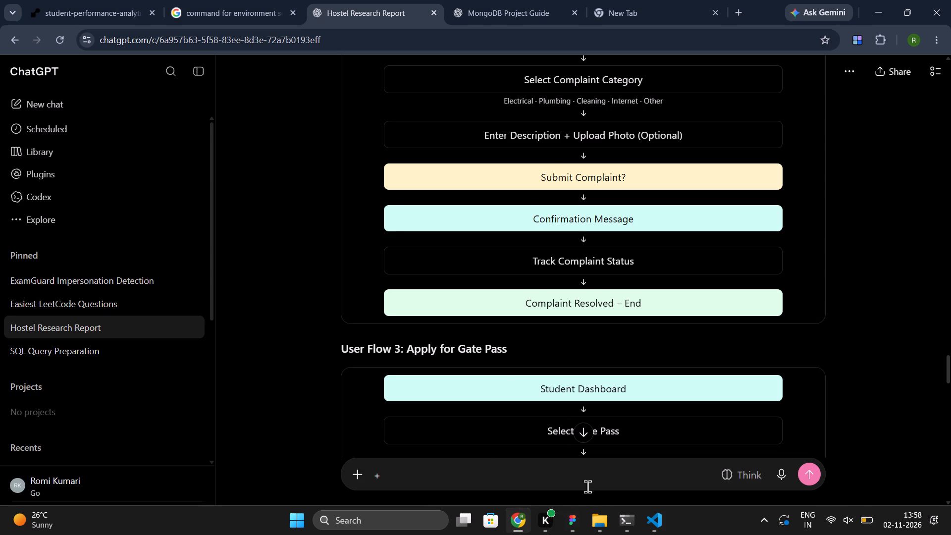
click(577, 513)
click(559, 341)
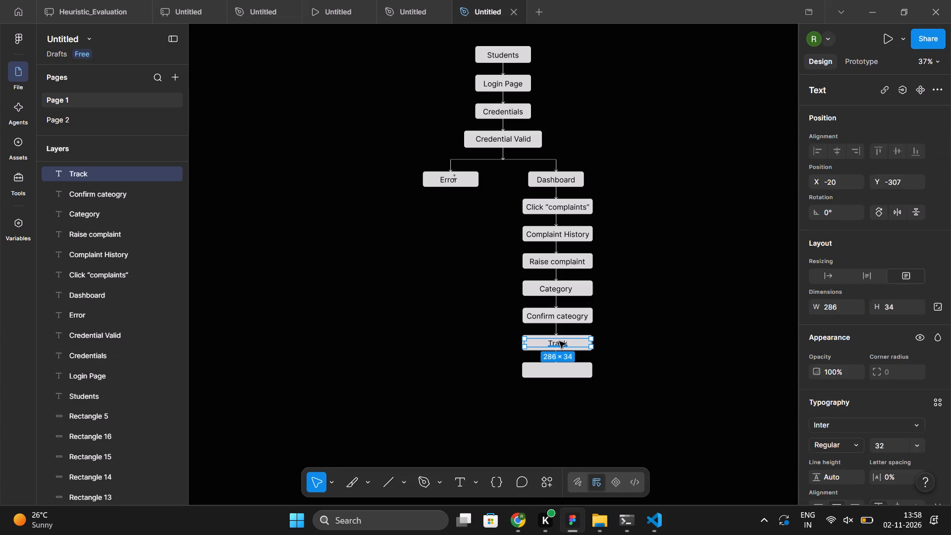
key(ctrl+d)
drag(558, 341, 558, 352)
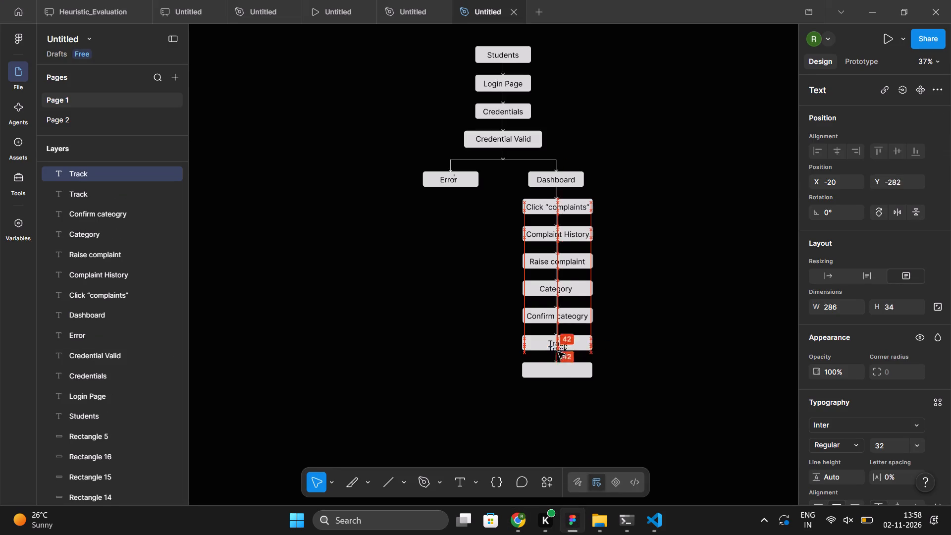
drag(558, 352, 558, 369)
double_click(558, 369)
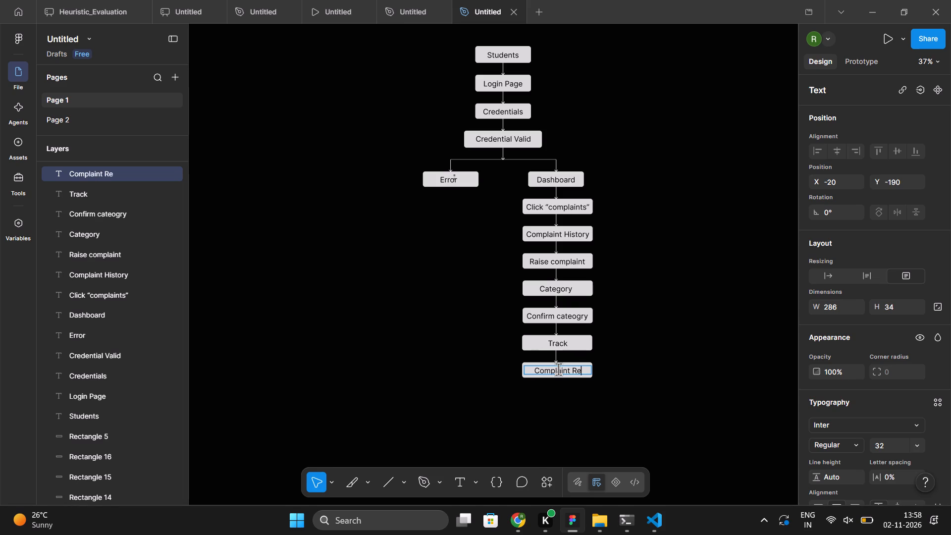
text(ved)
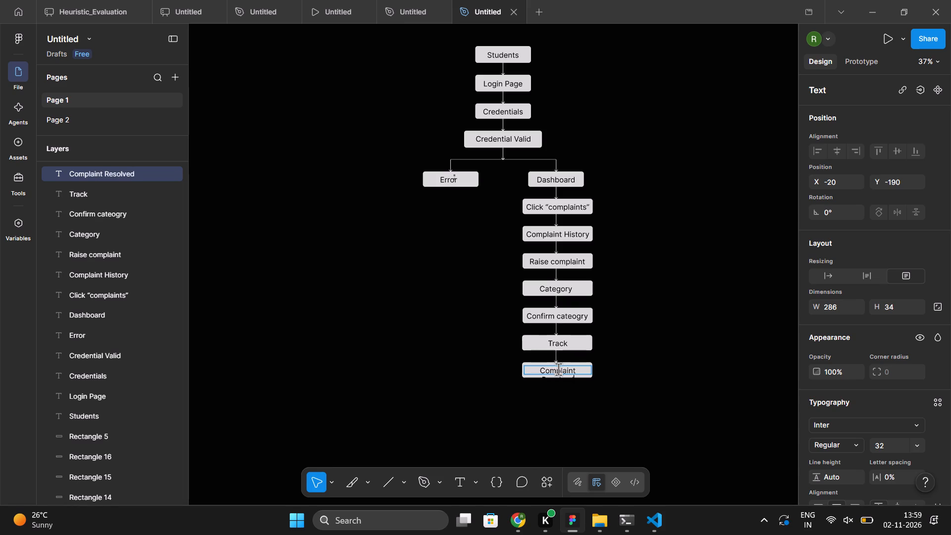
click(610, 389)
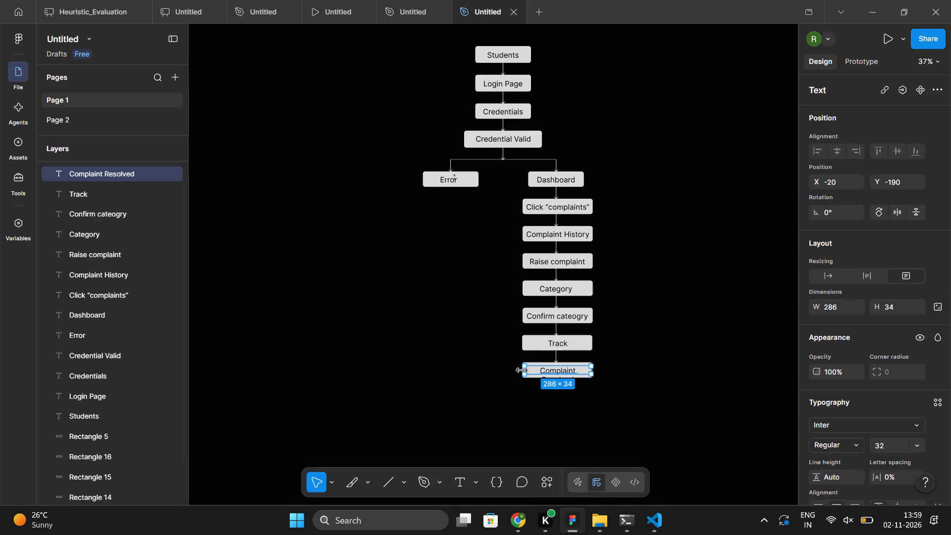
Widen the "Complaint Resolved" text box to about 310 so the label fits on one line, and recenter it over its rectangle.
click(522, 370)
click(565, 419)
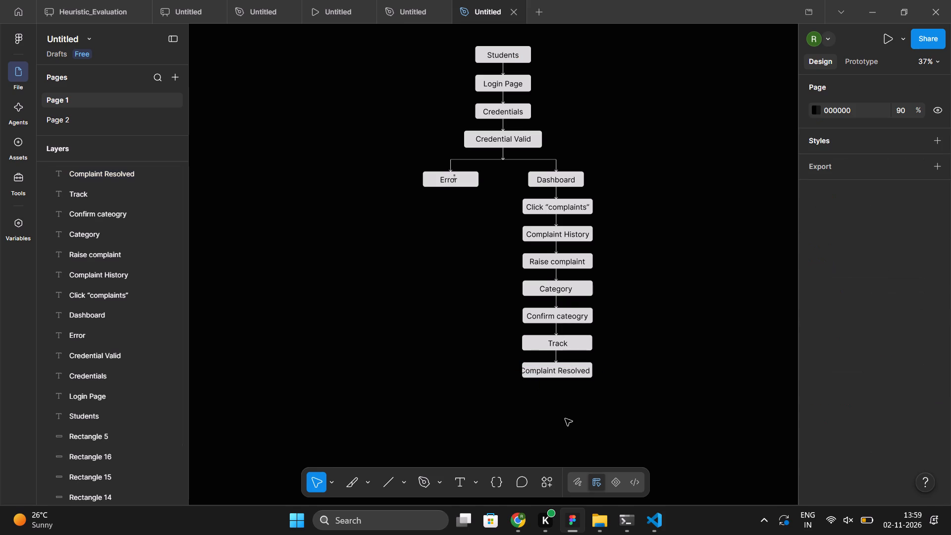
click(564, 373)
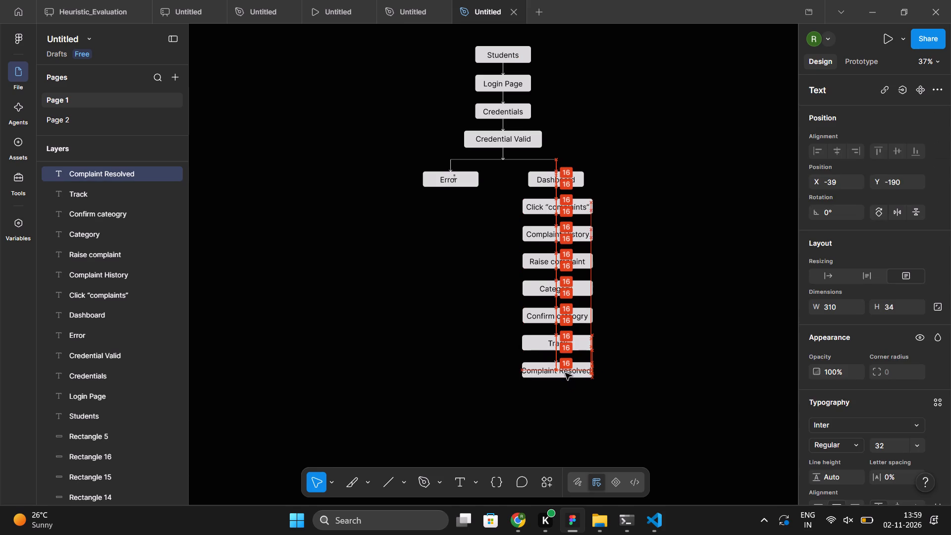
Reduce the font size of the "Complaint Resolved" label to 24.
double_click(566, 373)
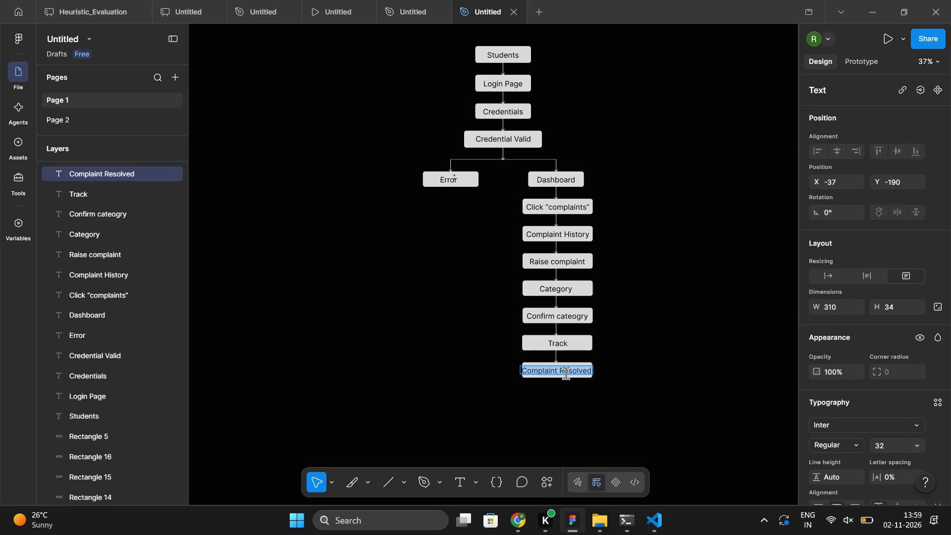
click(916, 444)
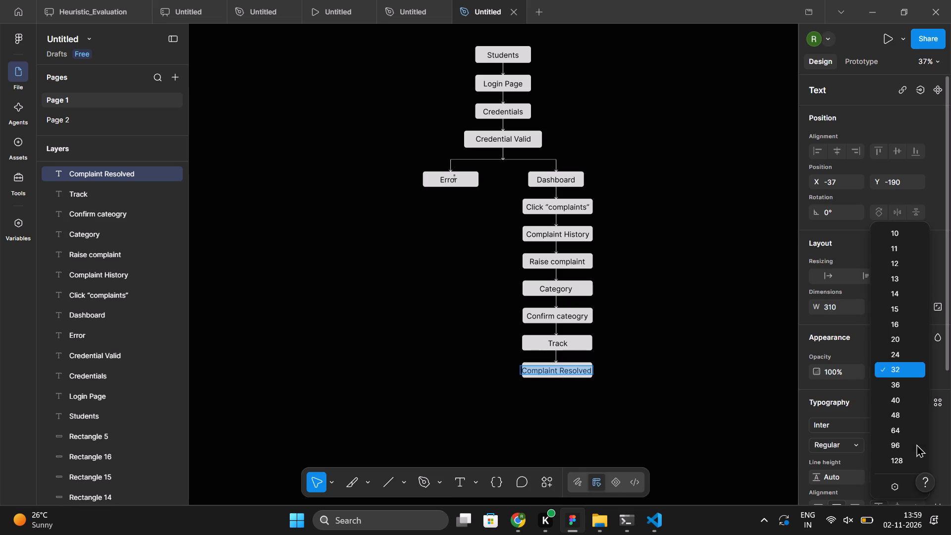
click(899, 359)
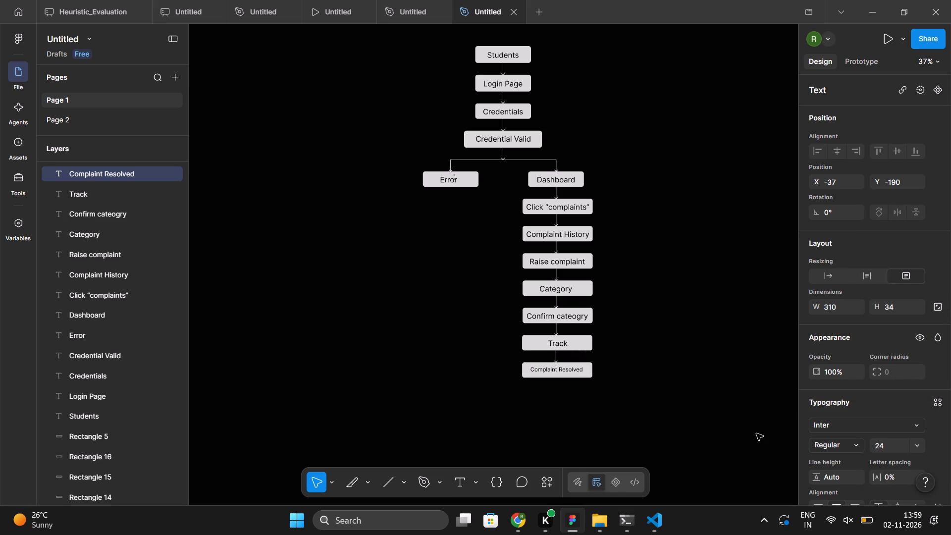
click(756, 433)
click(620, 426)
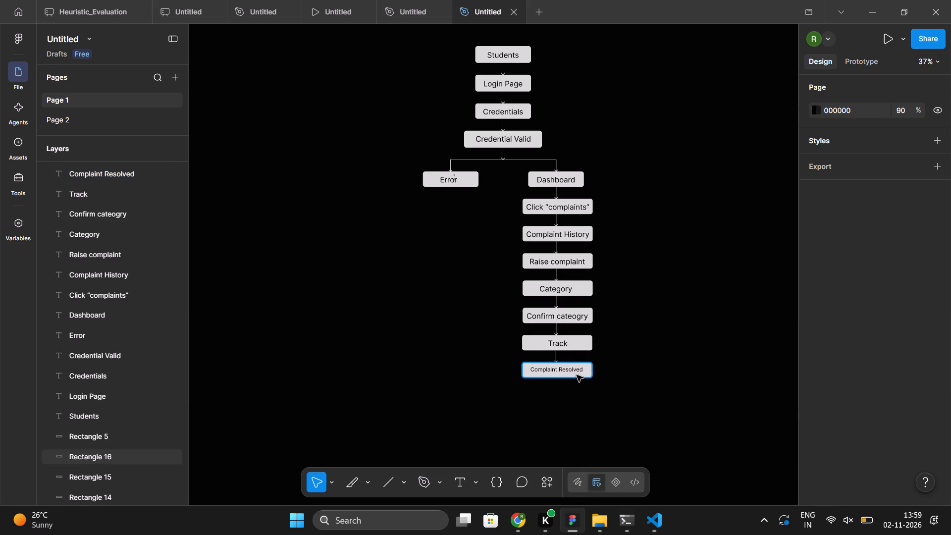
Set the font size of the "Complaint Resolved" label to 28.
click(575, 371)
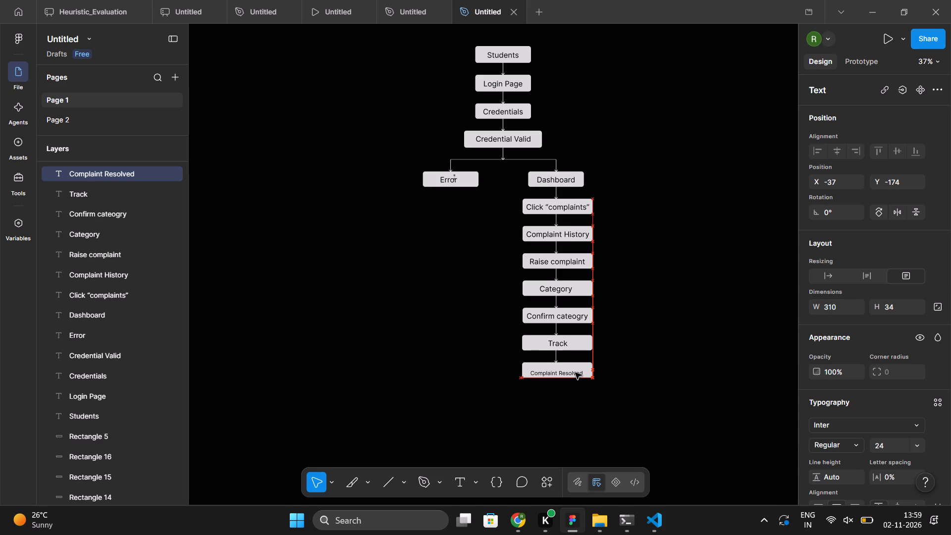
double_click(883, 442)
key(BackSpace)
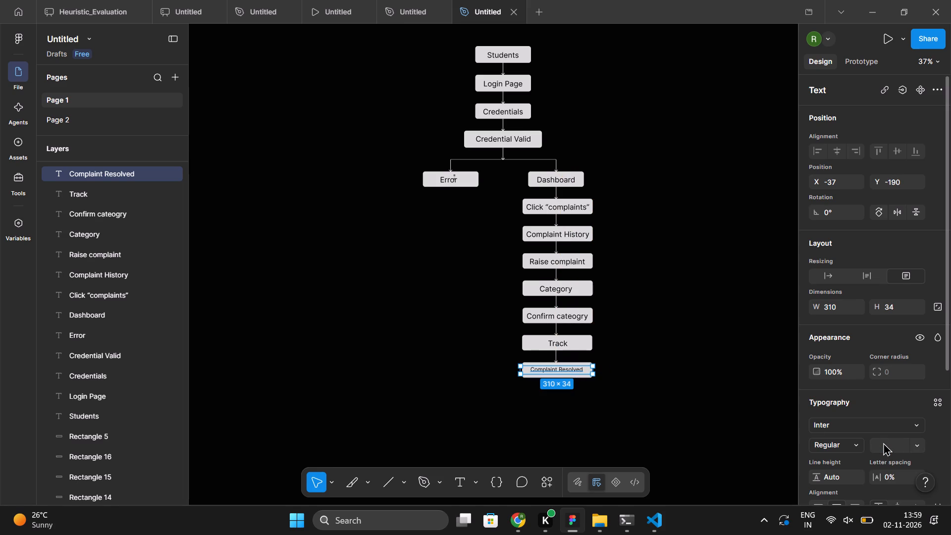
text(28)
key(Return)
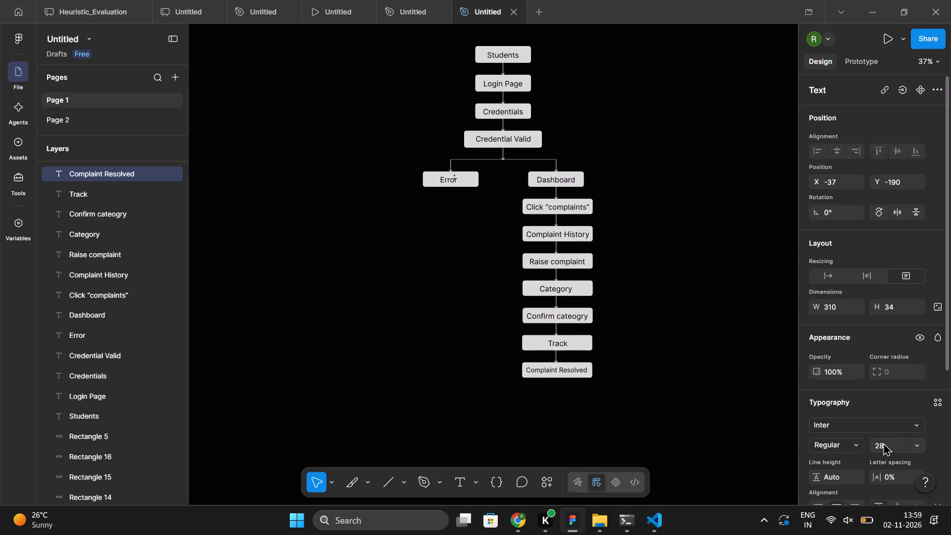
scroll(662, 398, down, 1)
scroll(662, 398, up, 1)
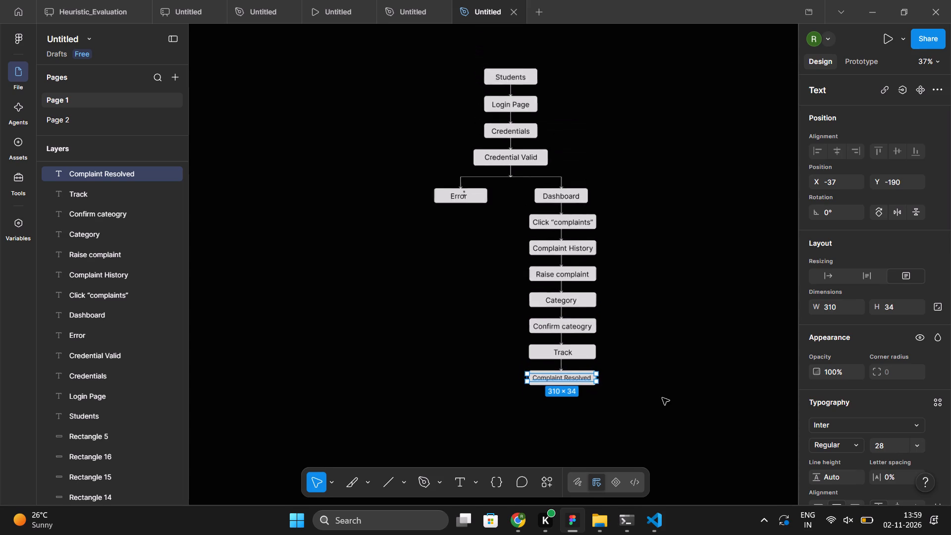
scroll(662, 398, down, 1)
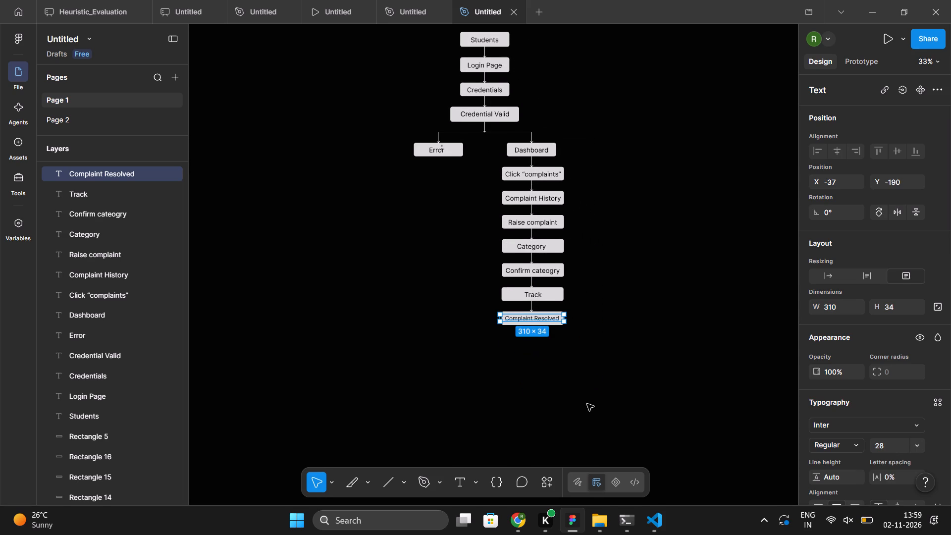
click(587, 404)
click(587, 404)
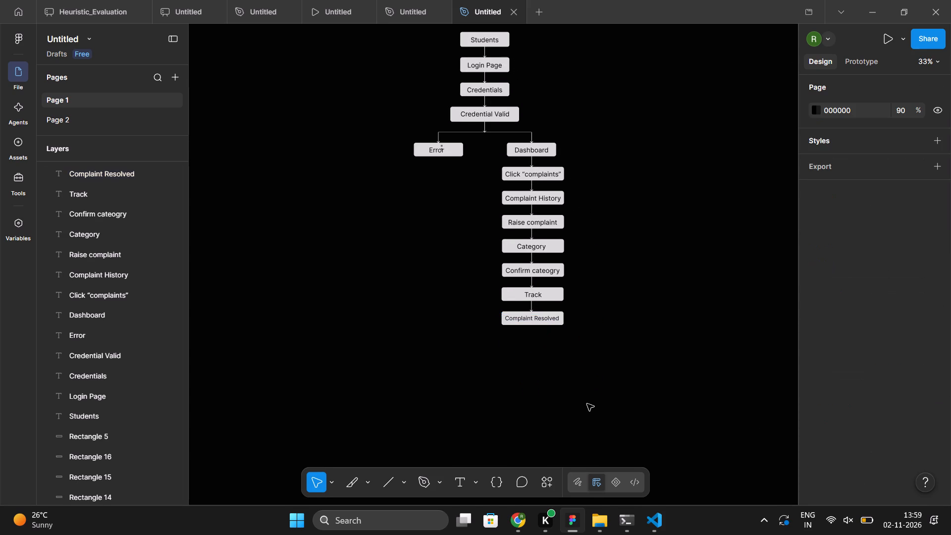
Examine the stages of "User Flow 3: Apply for Gate Pass" in the ChatGPT conversation against the Figma diagram.
click(518, 534)
scroll(460, 422, down, 2)
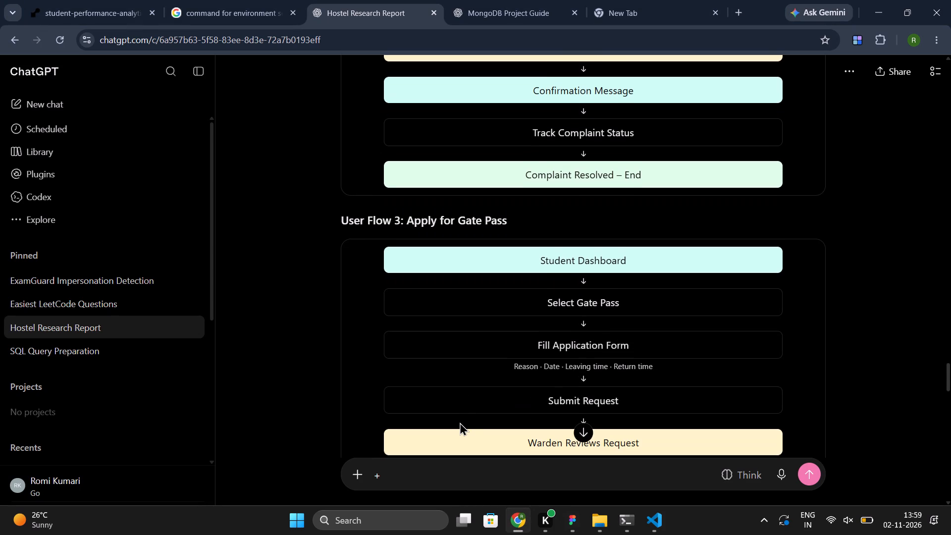
scroll(460, 422, down, 2)
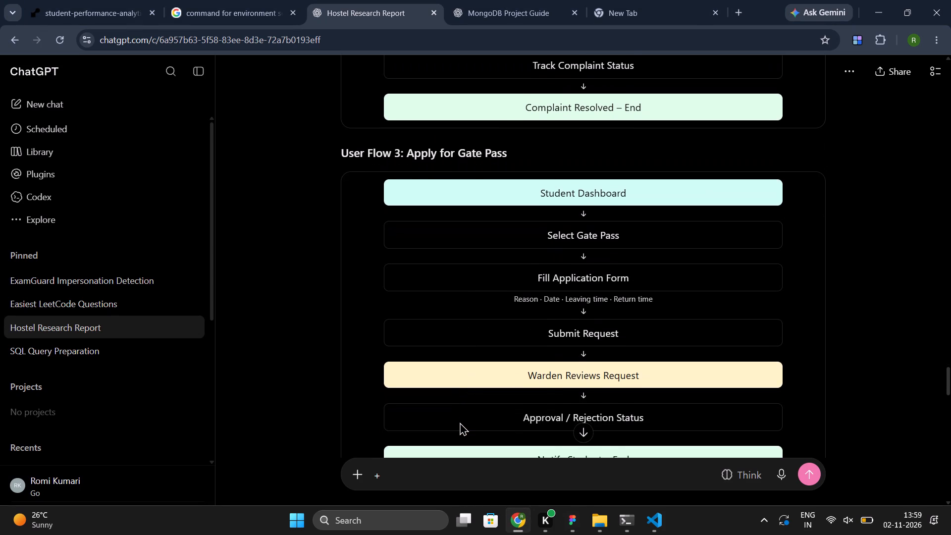
scroll(460, 422, down, 1)
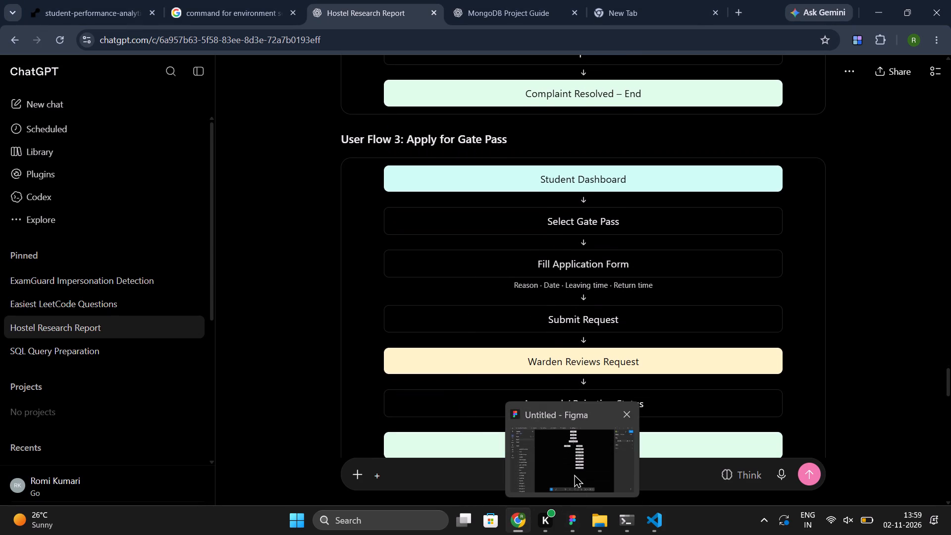
click(574, 474)
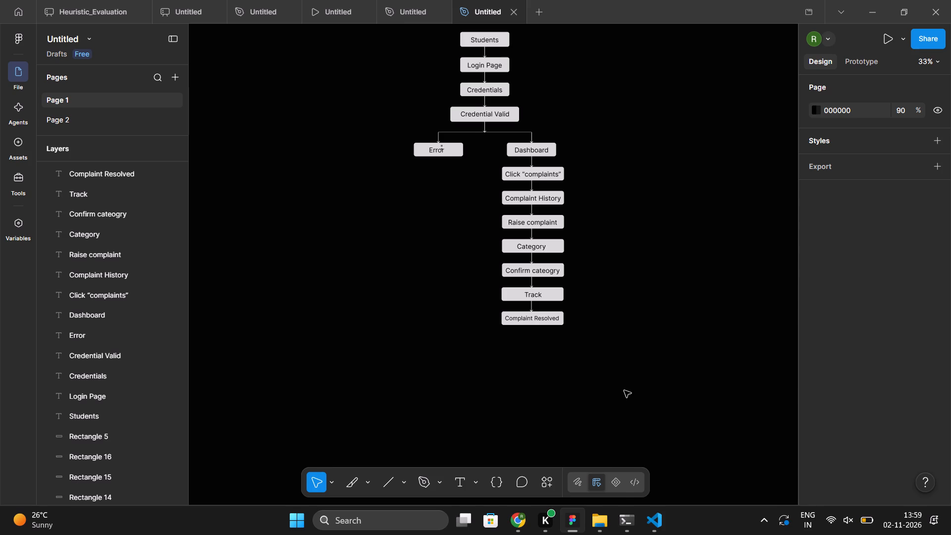
click(514, 534)
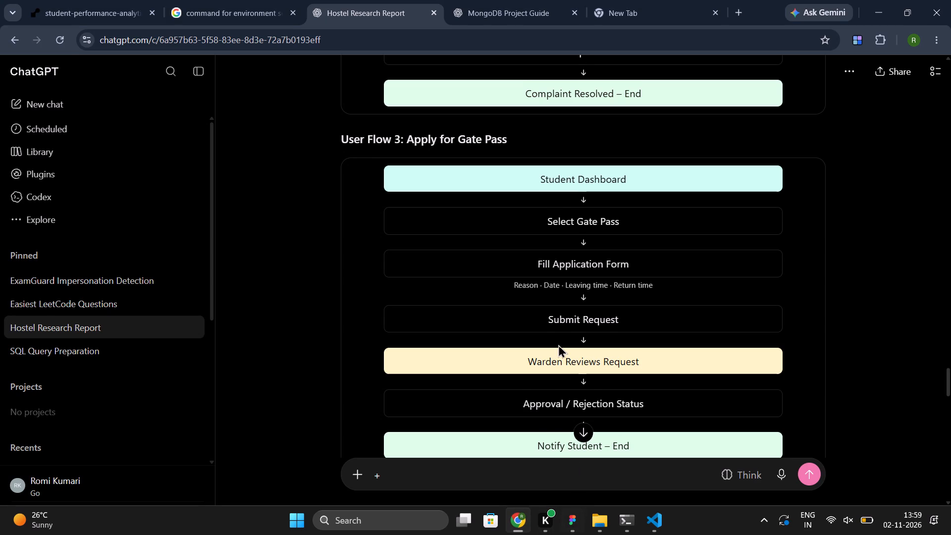
scroll(558, 344, down, 1)
scroll(407, 327, down, 1)
scroll(407, 327, up, 1)
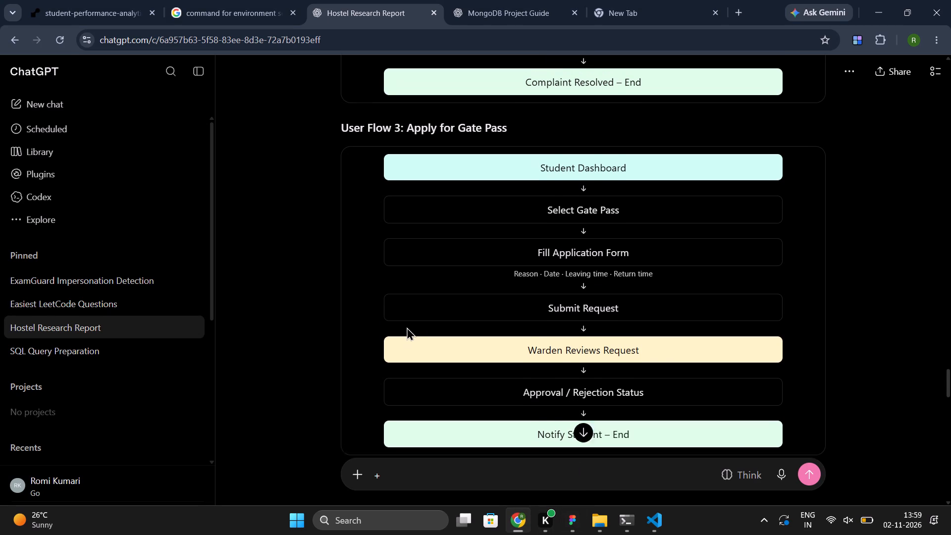
scroll(407, 327, up, 1)
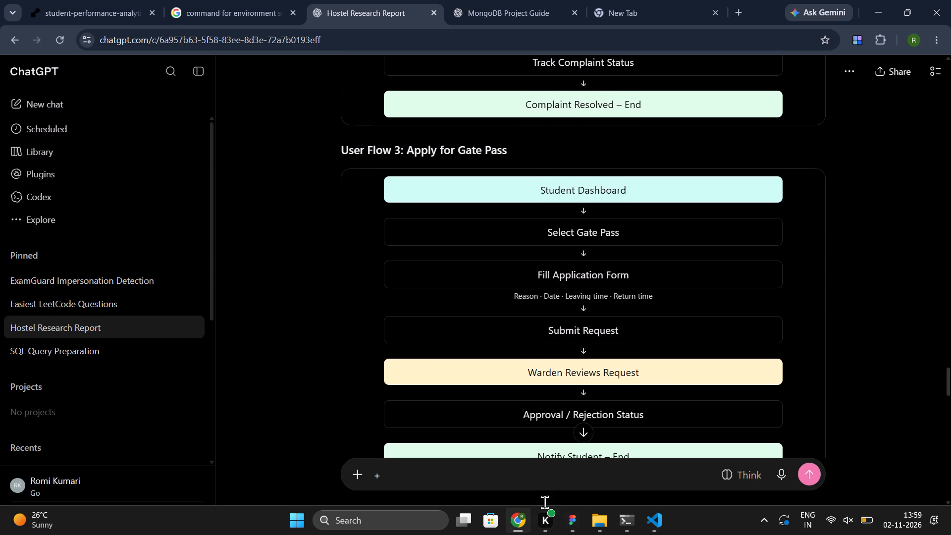
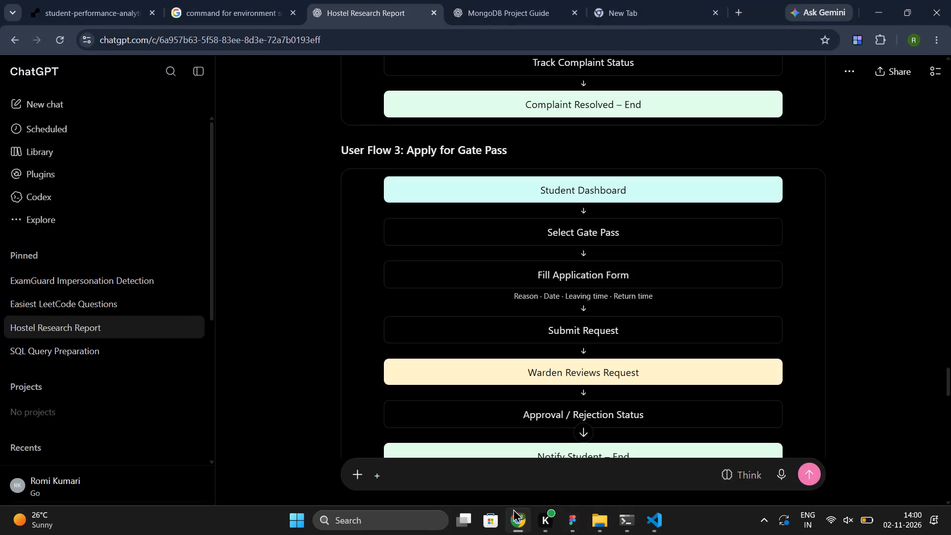
Review the remaining stages of "User Flow 3: Apply for Gate Pass" through its end in the ChatGPT conversation.
scroll(443, 382, down, 1)
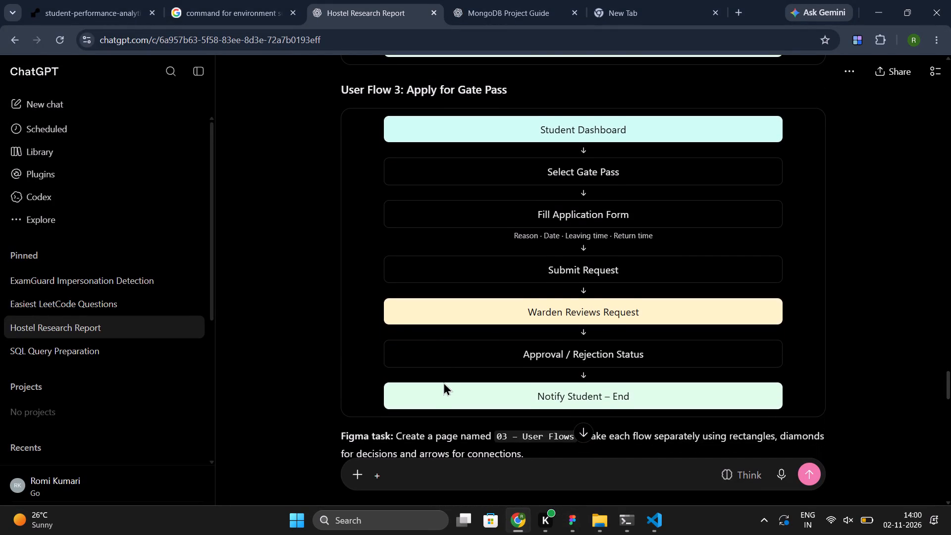
scroll(443, 382, down, 1)
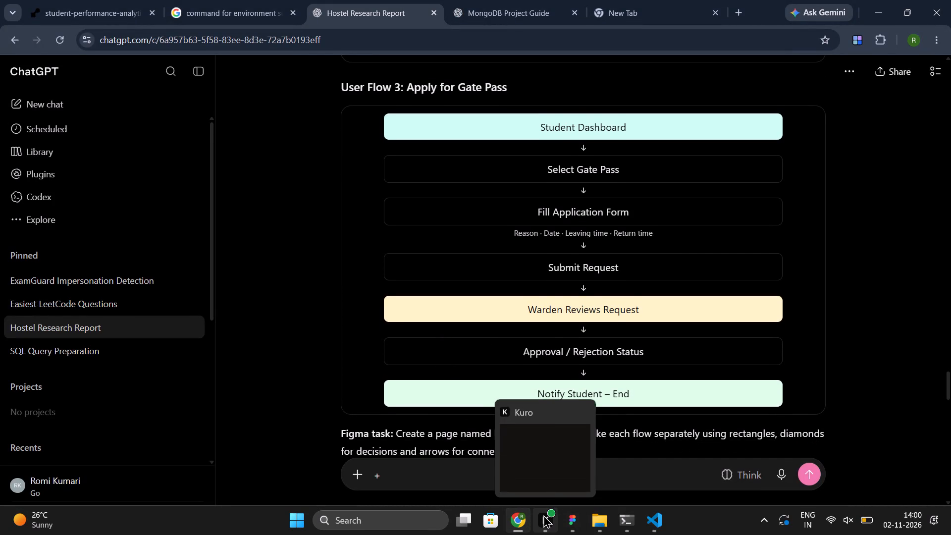
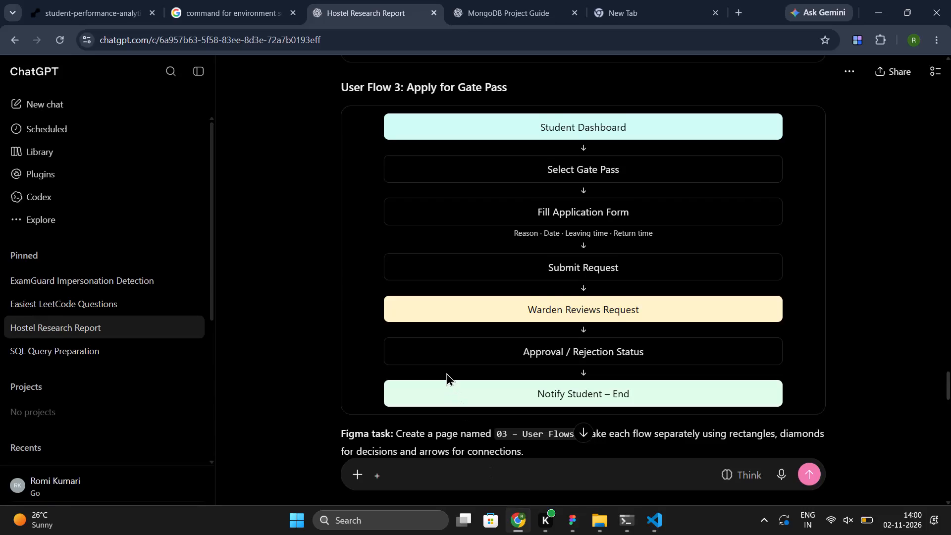
Switch to Figma and draw a horizontal line about 283 long, extending rightward from the Dashboard box.
scroll(446, 373, up, 1)
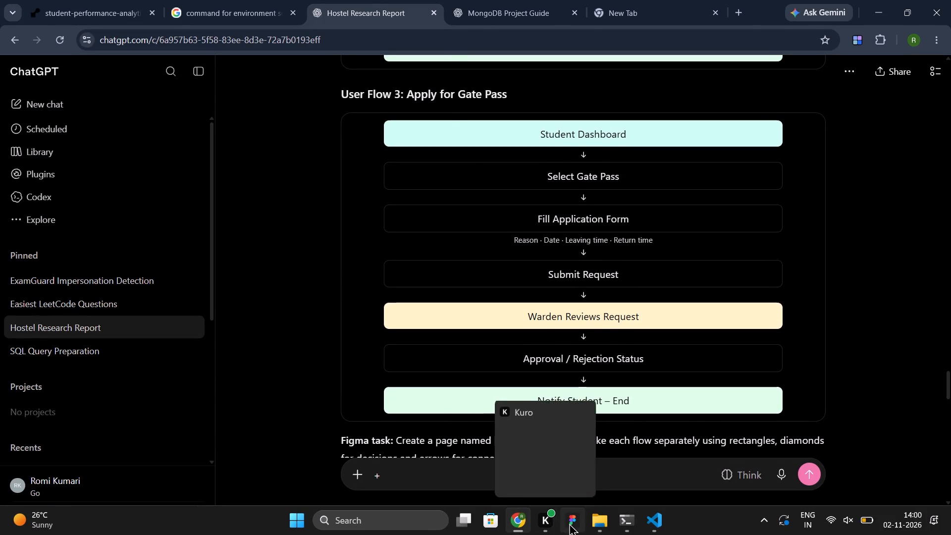
click(569, 523)
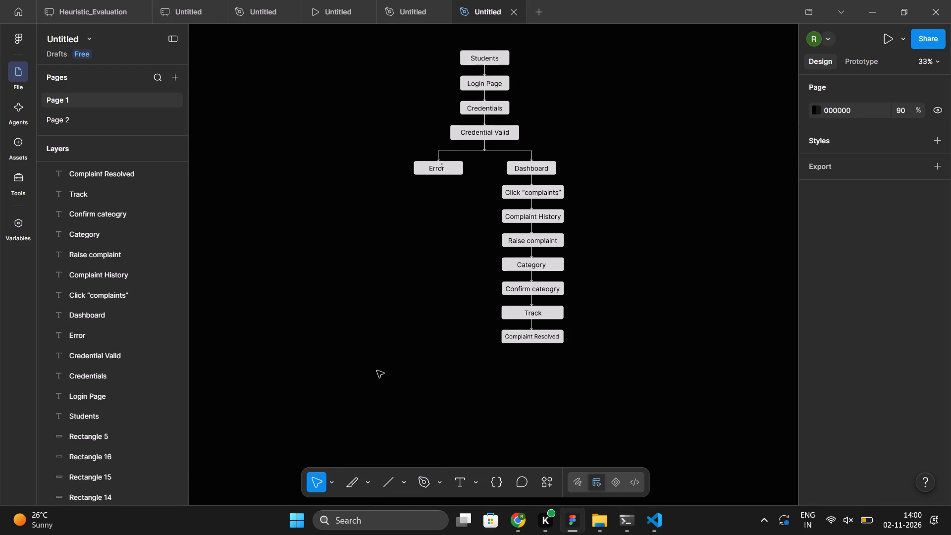
click(406, 486)
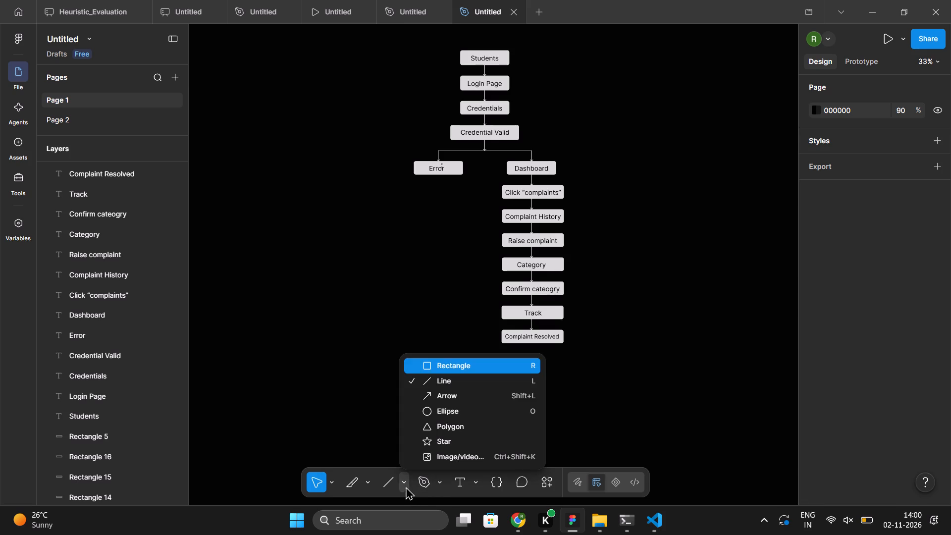
click(446, 393)
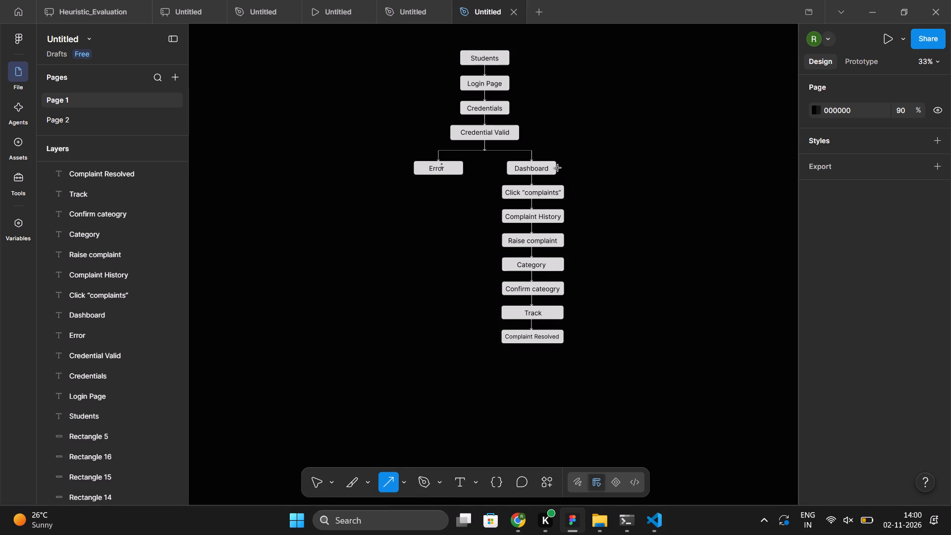
click(404, 480)
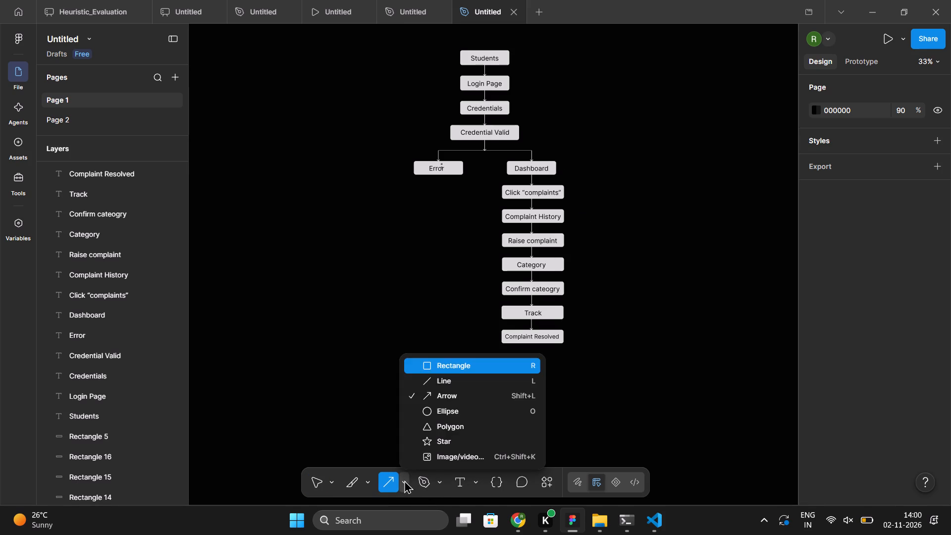
click(444, 384)
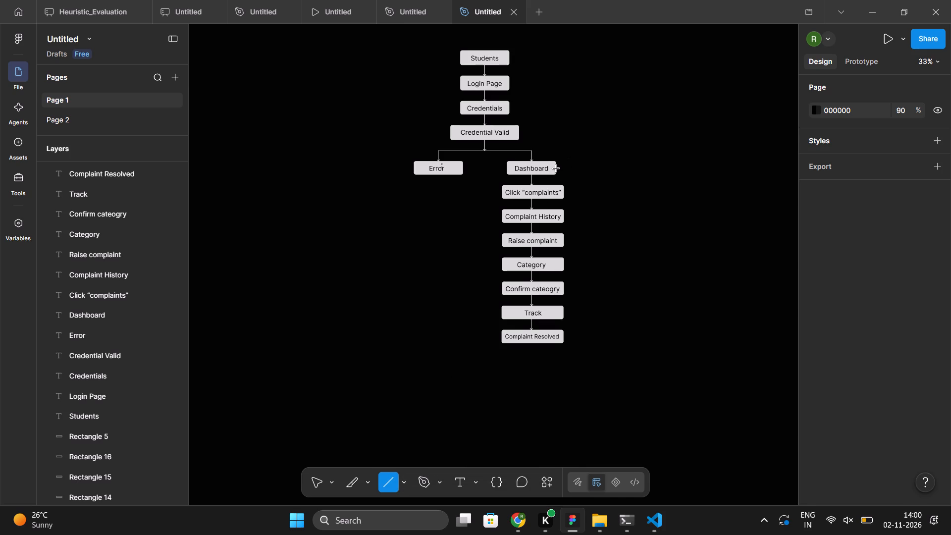
drag(556, 168, 614, 167)
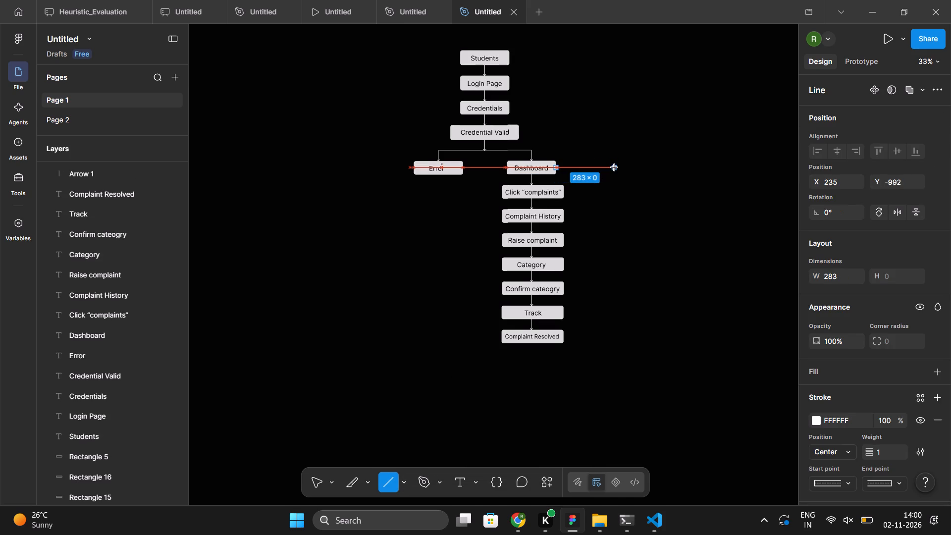
drag(614, 167, 614, 168)
click(622, 200)
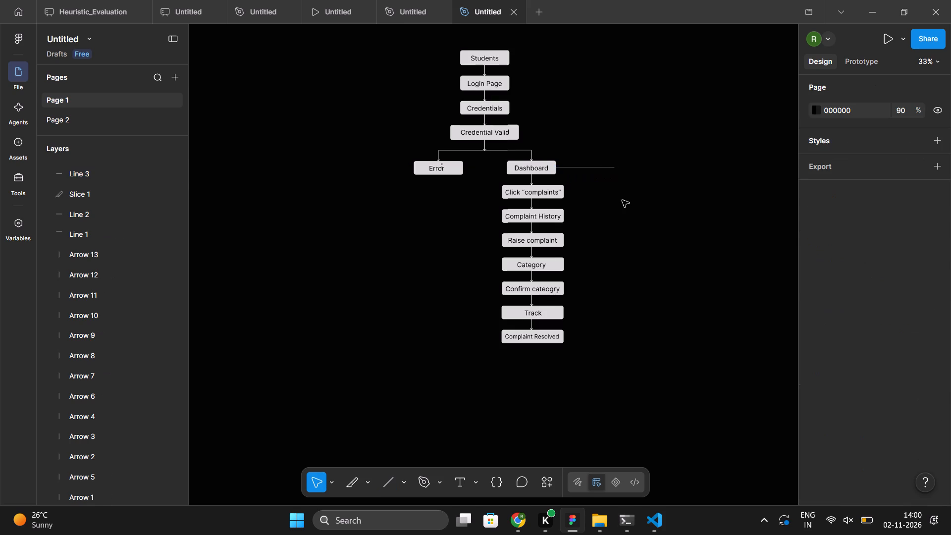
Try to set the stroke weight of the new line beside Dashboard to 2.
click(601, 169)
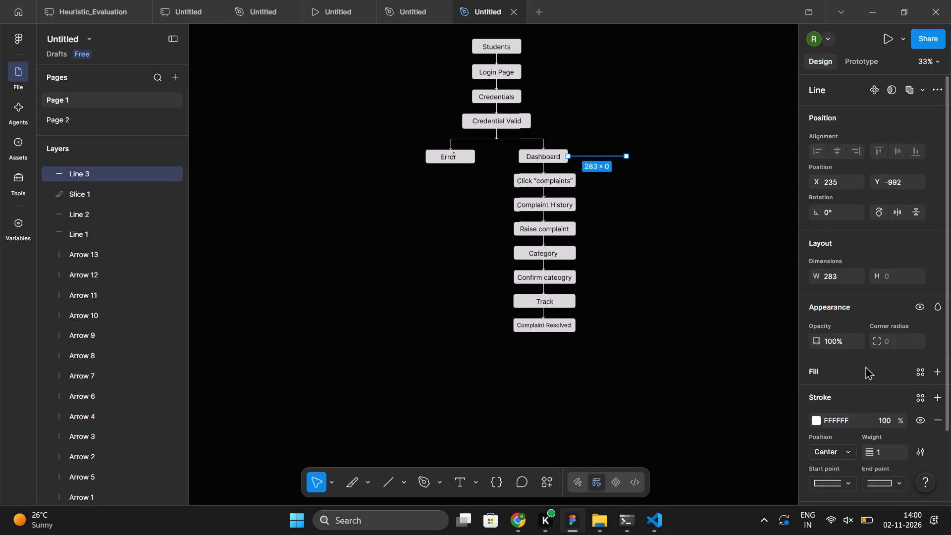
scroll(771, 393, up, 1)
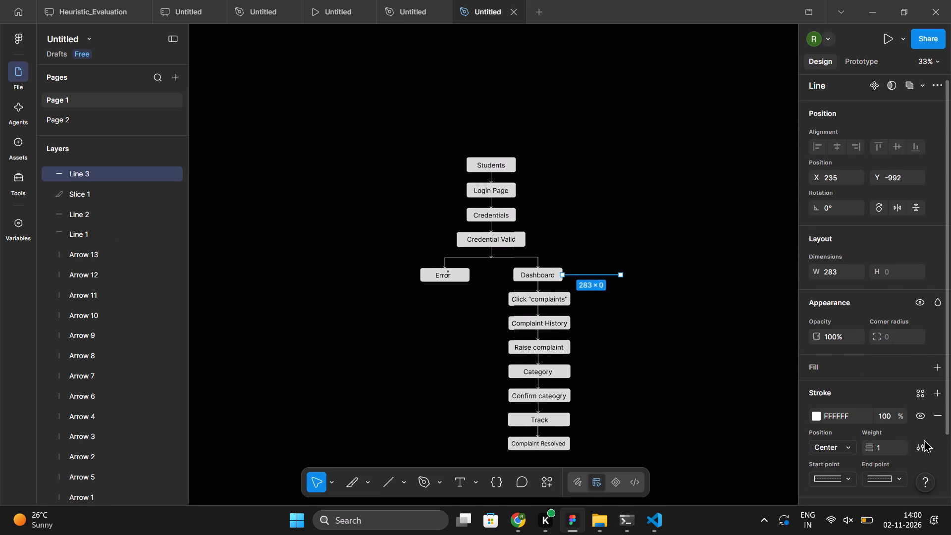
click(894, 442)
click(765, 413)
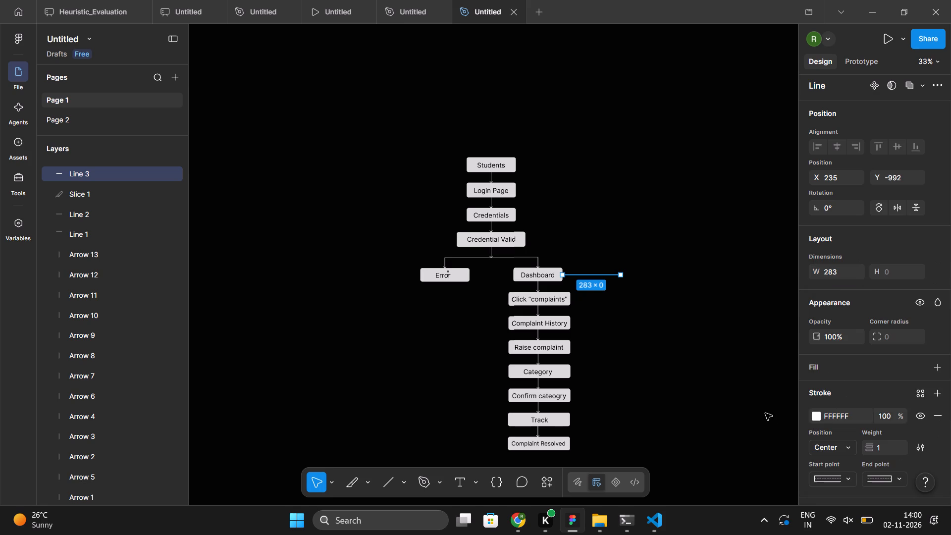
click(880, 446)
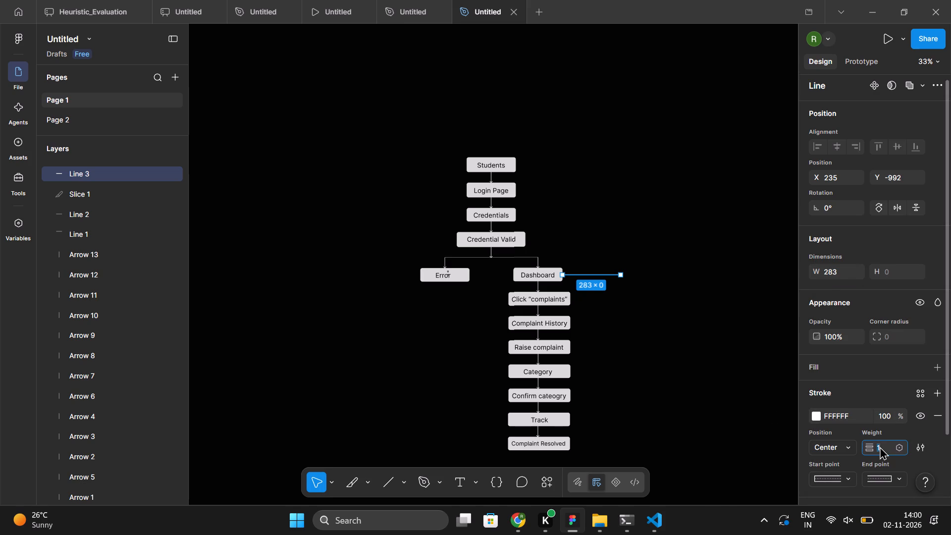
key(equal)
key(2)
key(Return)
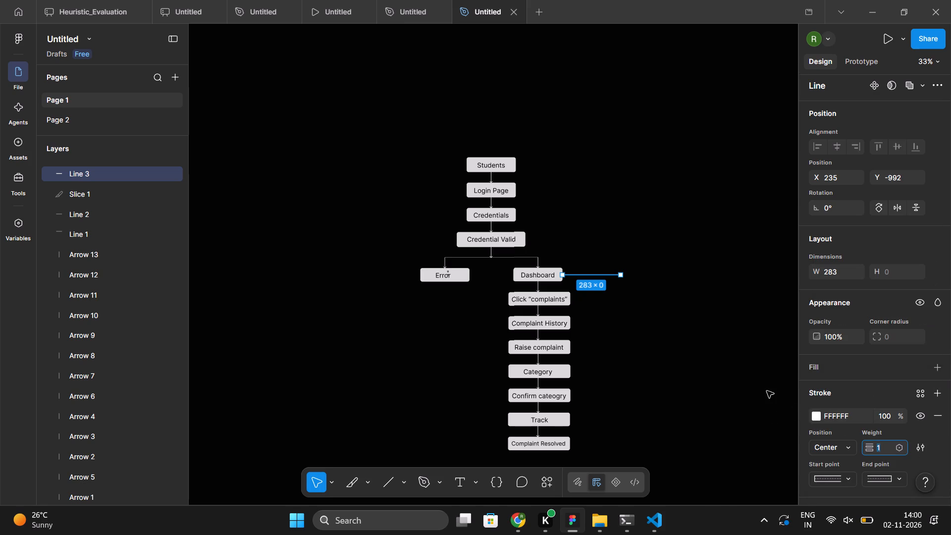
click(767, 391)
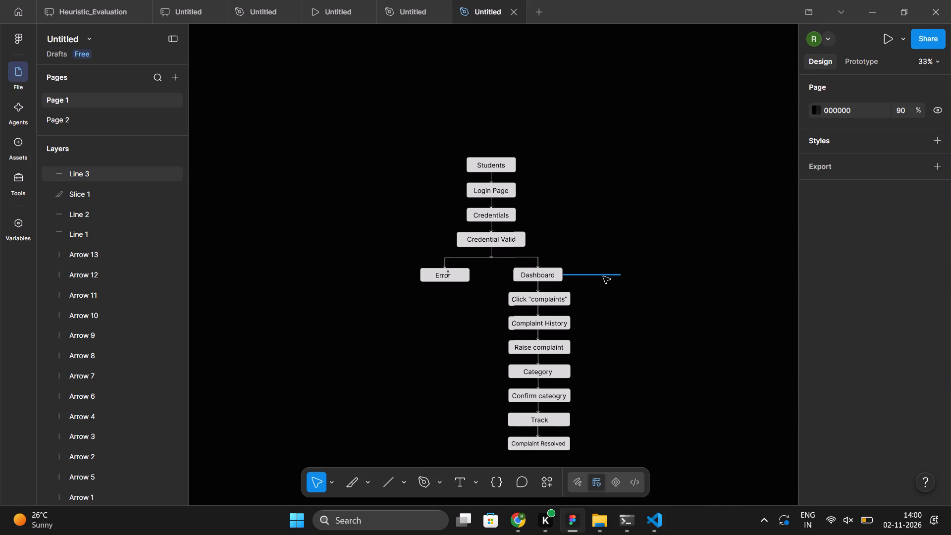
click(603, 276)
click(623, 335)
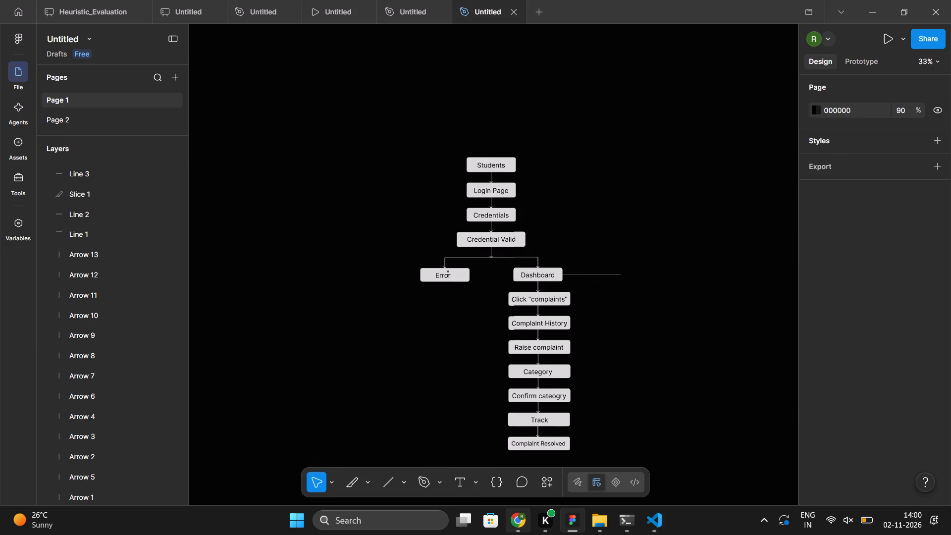
Check the gate pass flow in ChatGPT, then in Figma duplicate the Click “complaints” box and place the copy at the new line's free end.
click(520, 534)
scroll(473, 367, down, 1)
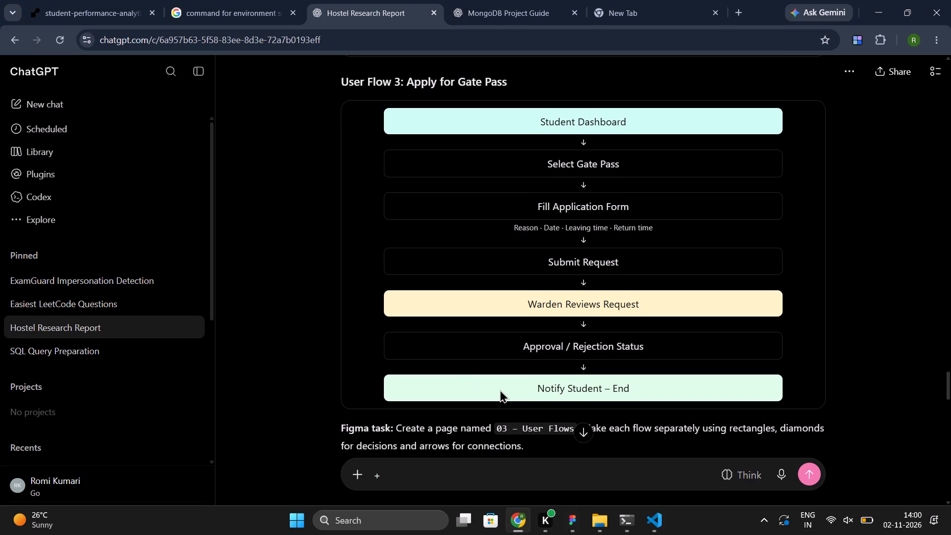
click(581, 519)
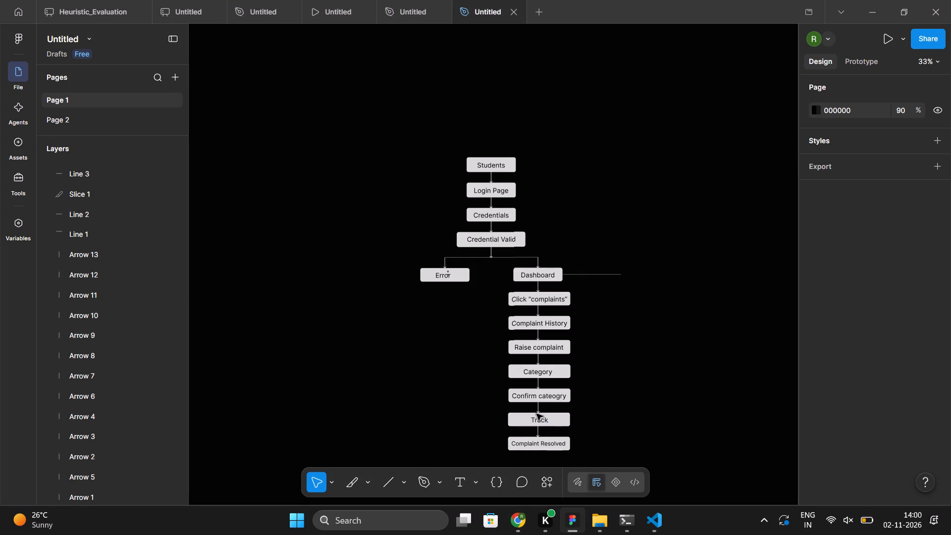
click(573, 303)
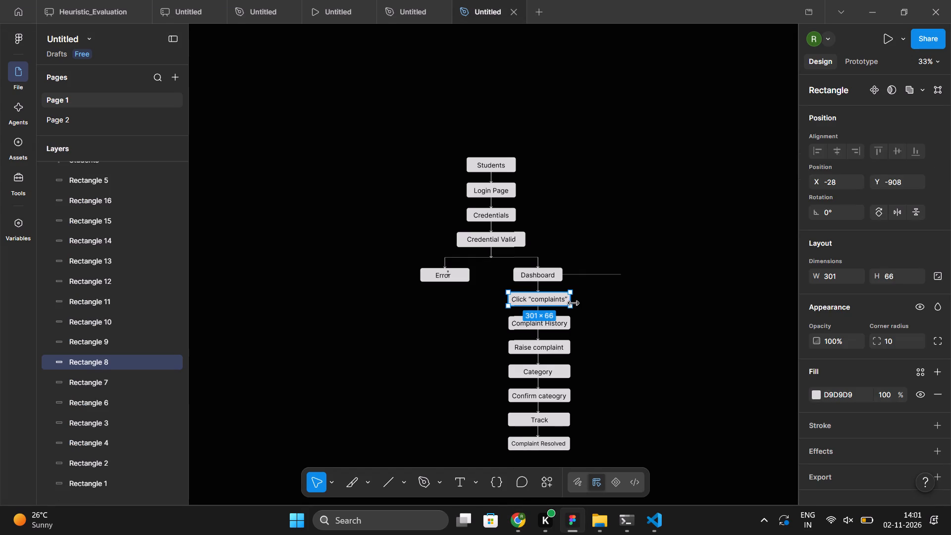
key(ctrl+d)
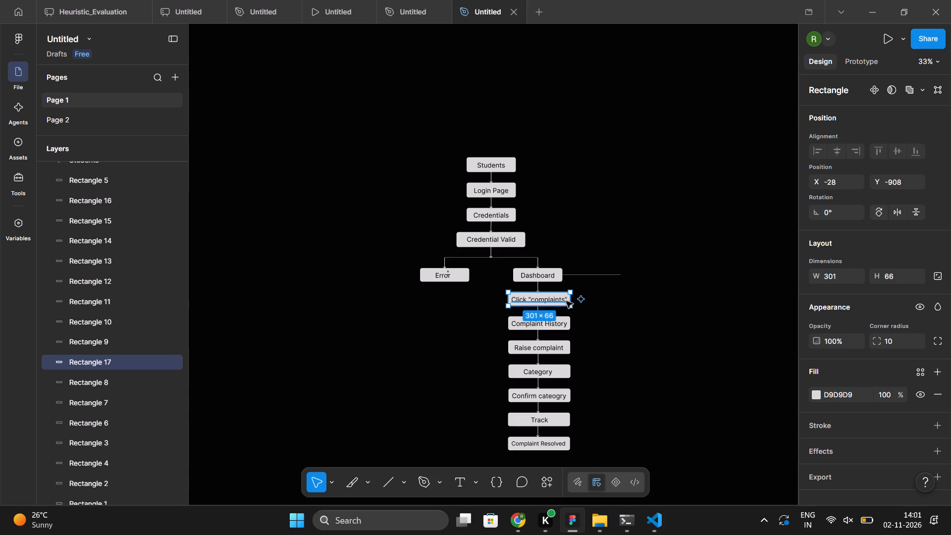
drag(562, 305, 673, 274)
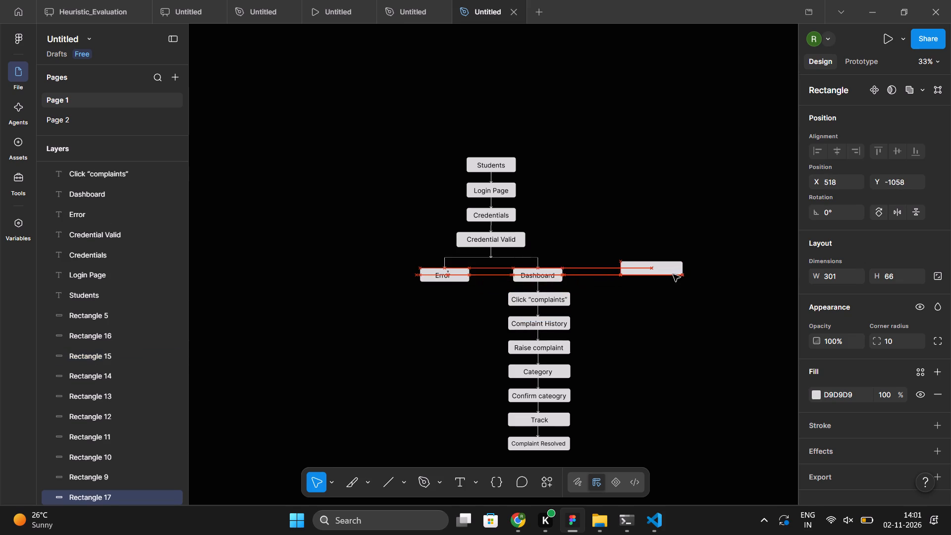
drag(673, 274, 678, 279)
click(677, 348)
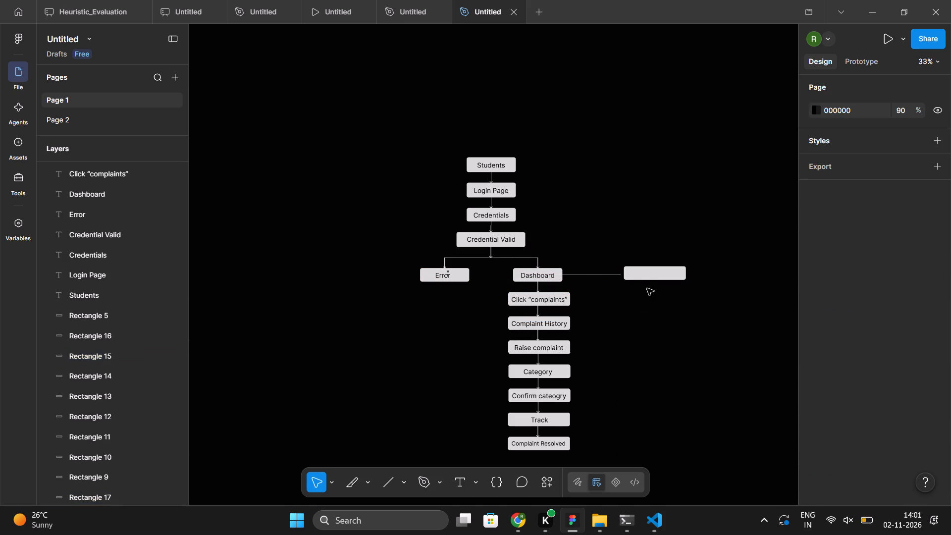
click(642, 279)
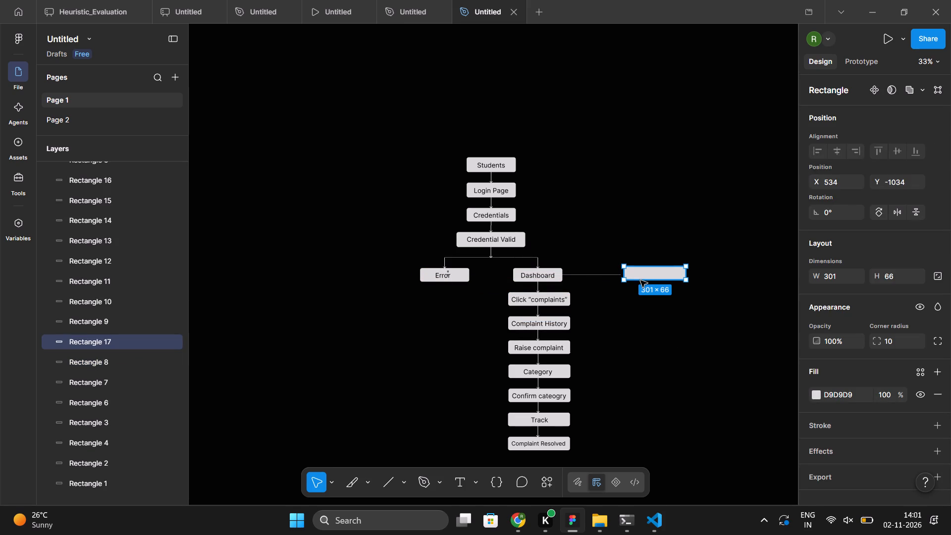
click(623, 387)
Duplicate the Click “complaints” text label and place the copy on the empty box at the line's end.
click(521, 526)
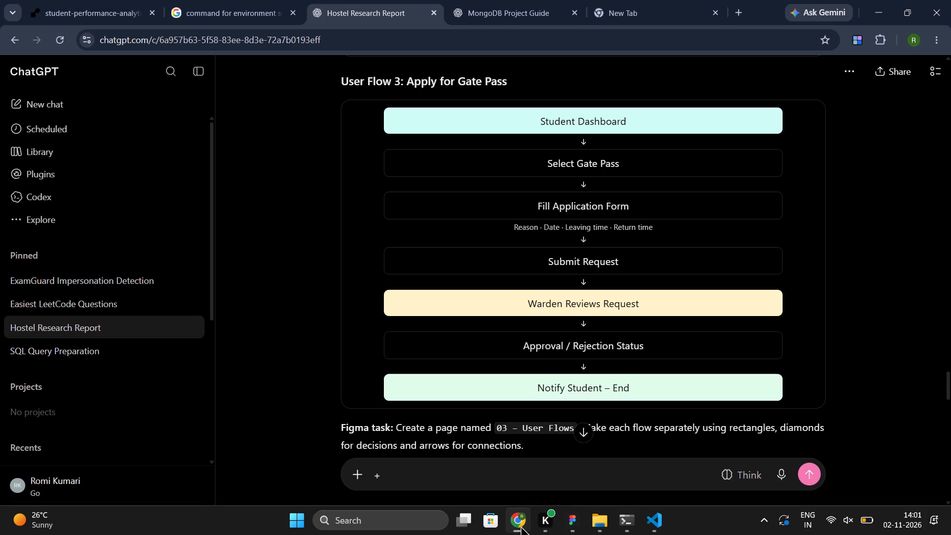
click(573, 517)
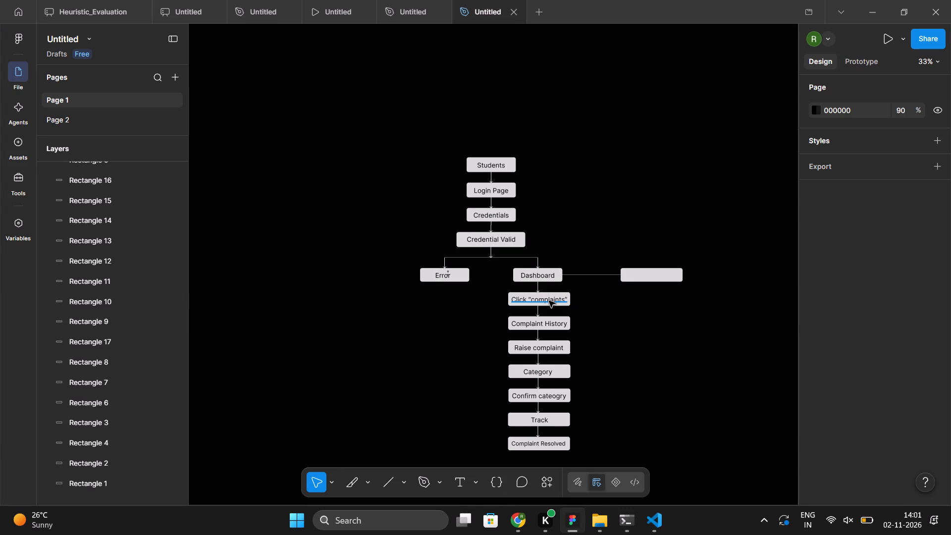
click(549, 301)
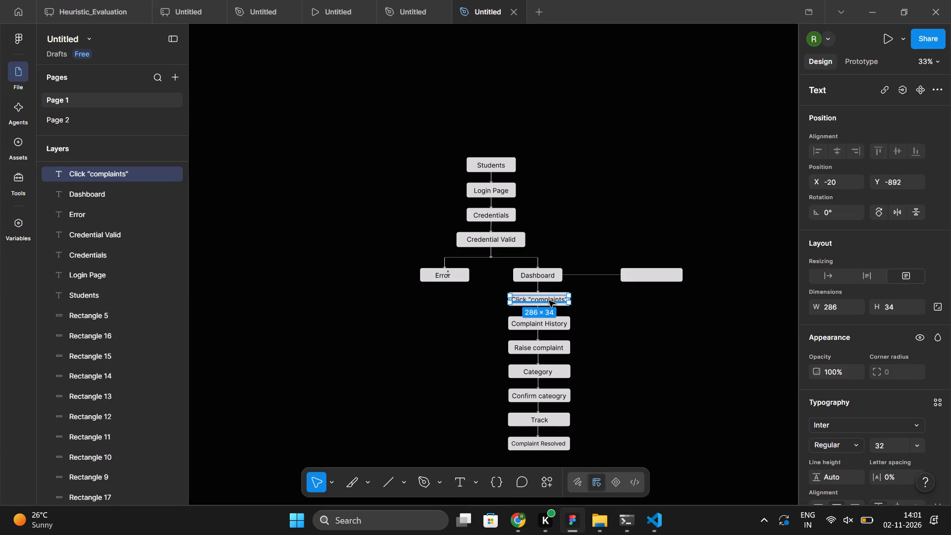
key(ctrl+d)
drag(547, 300, 650, 274)
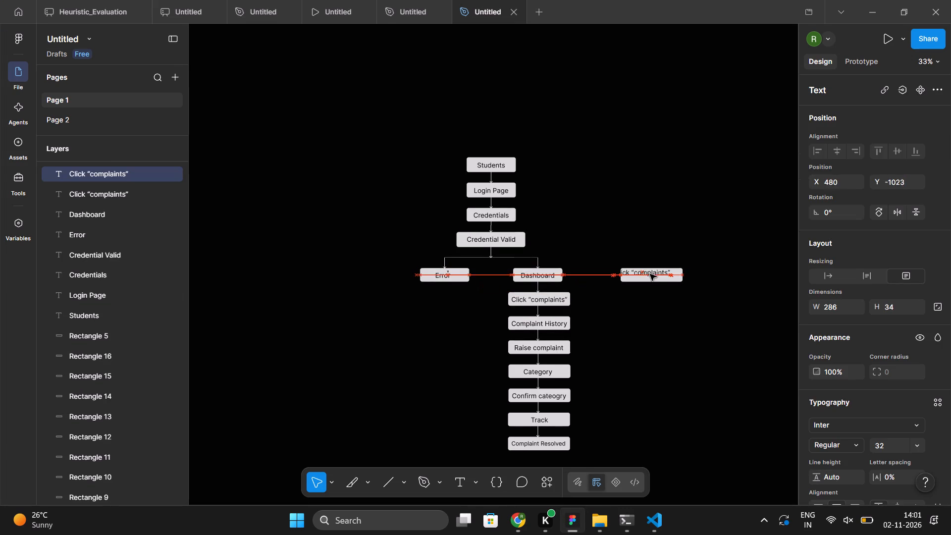
drag(650, 274, 656, 276)
Relabel the copied text at the end of the Dashboard line as Select “Gate Pass”, following ChatGPT's gate pass flow.
double_click(656, 276)
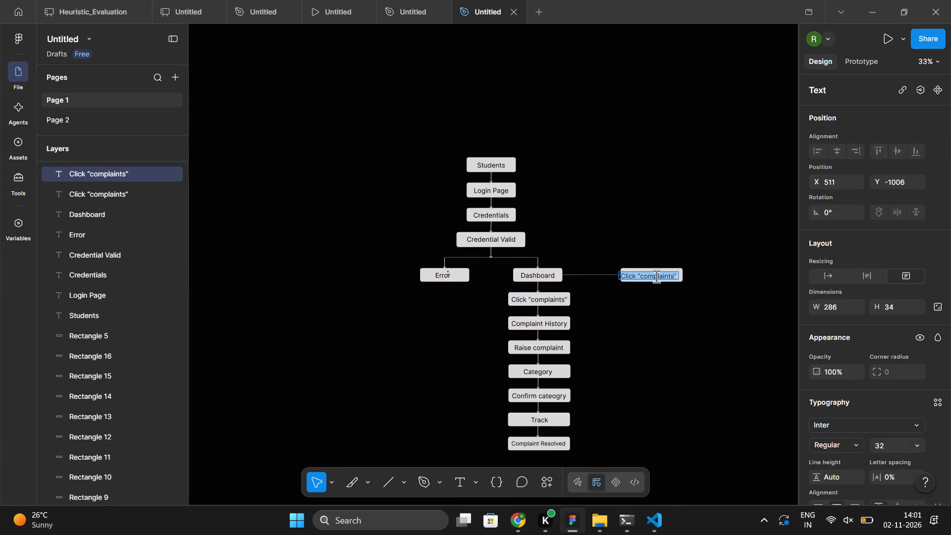
key(BackSpace)
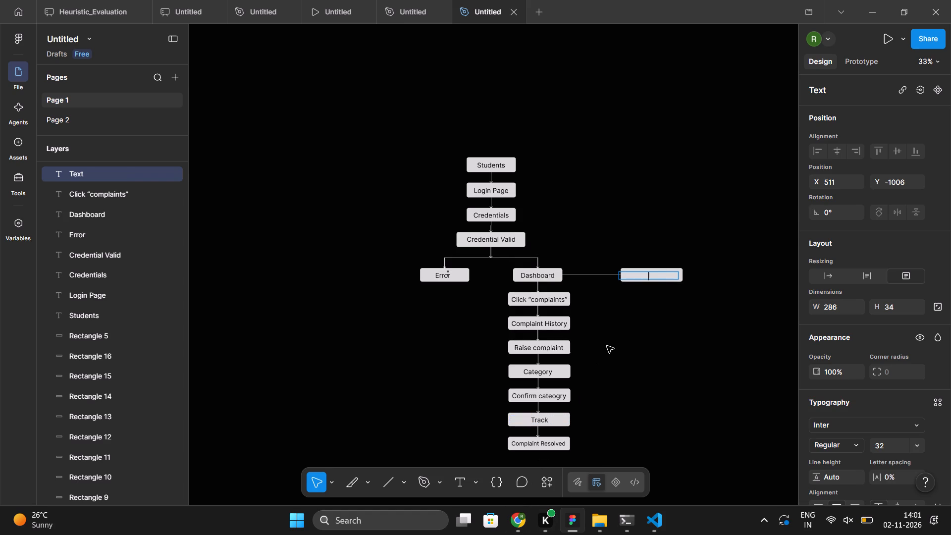
click(521, 529)
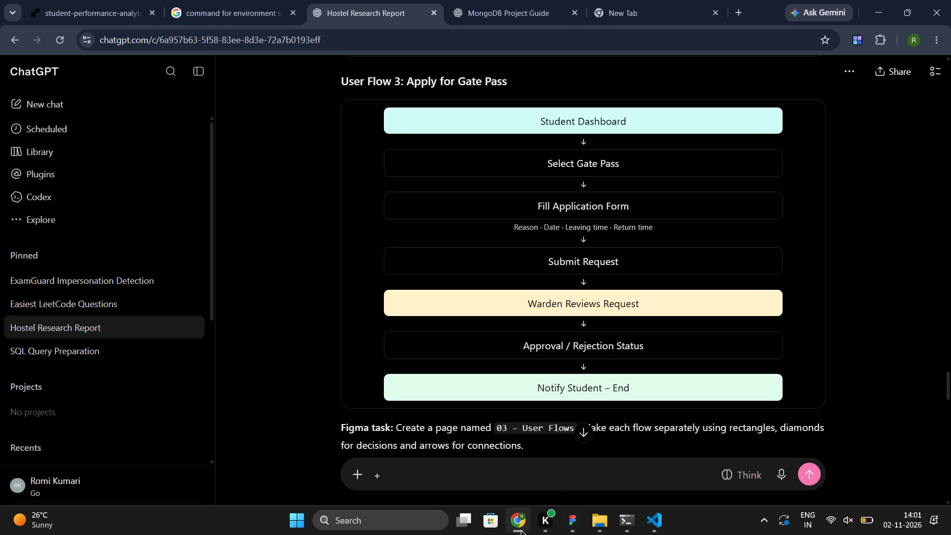
click(563, 517)
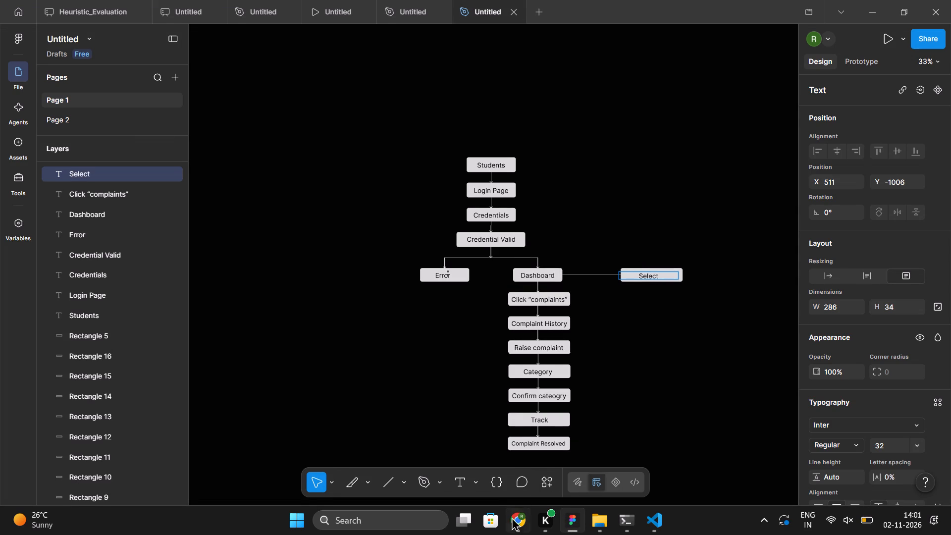
click(513, 523)
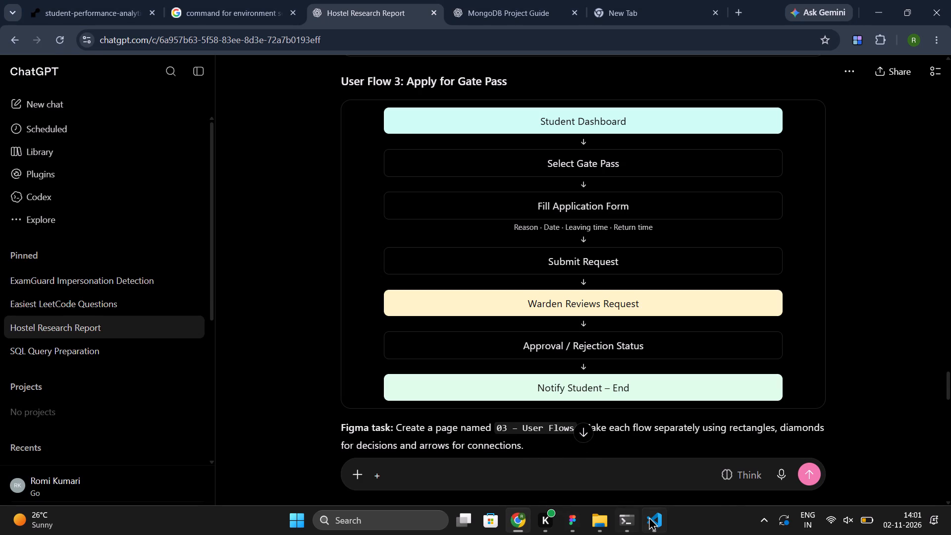
click(649, 517)
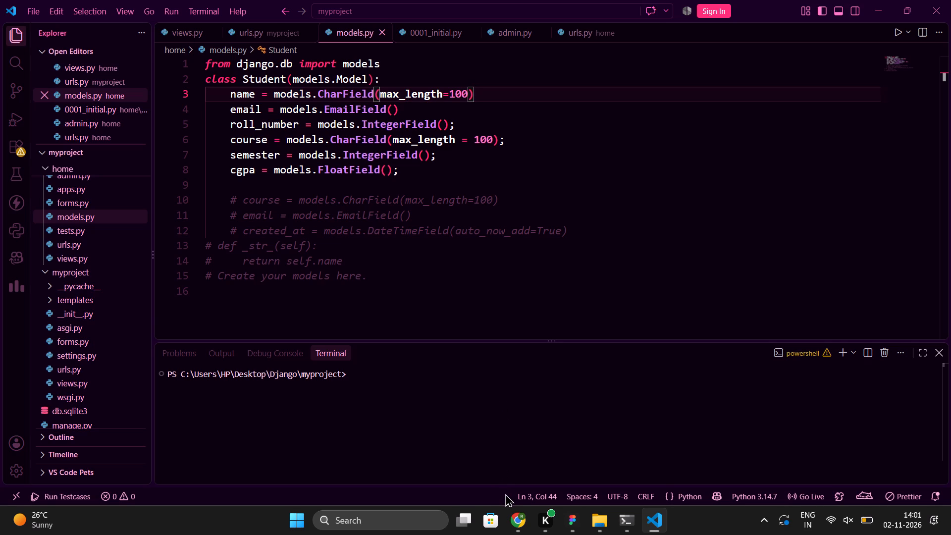
click(514, 516)
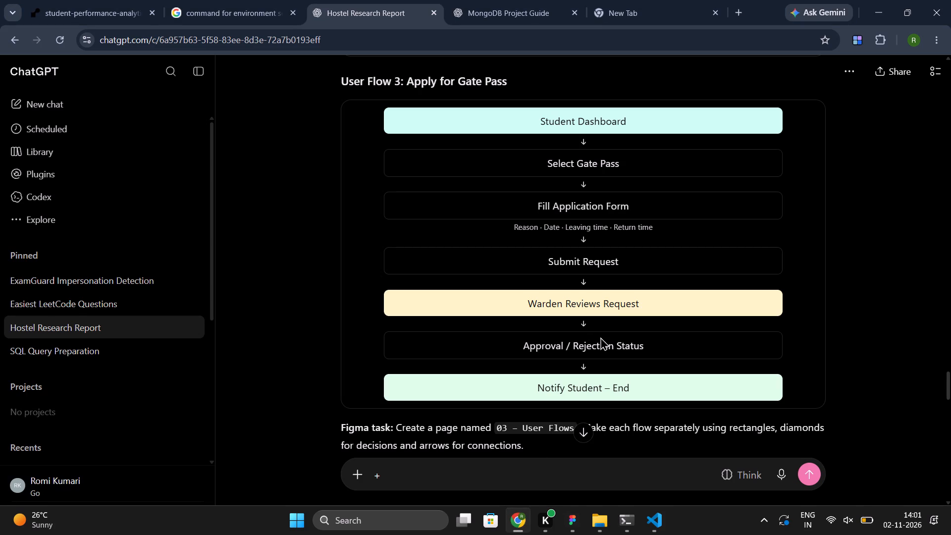
click(574, 516)
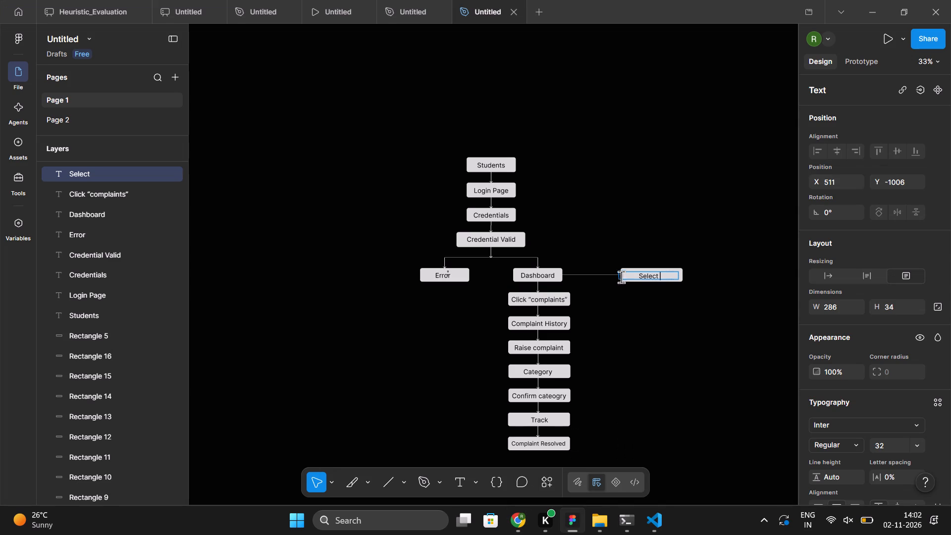
text("")
key(Left)
key(BackSpace)
text(ass)
click(686, 321)
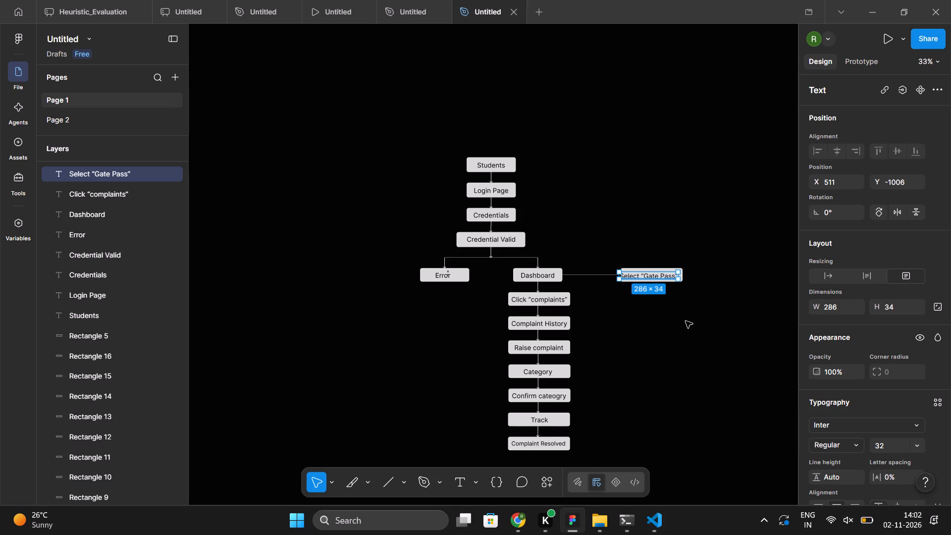
Shift the Select “Gate Pass” label horizontally to X 526 so it sits centred on its box.
click(678, 314)
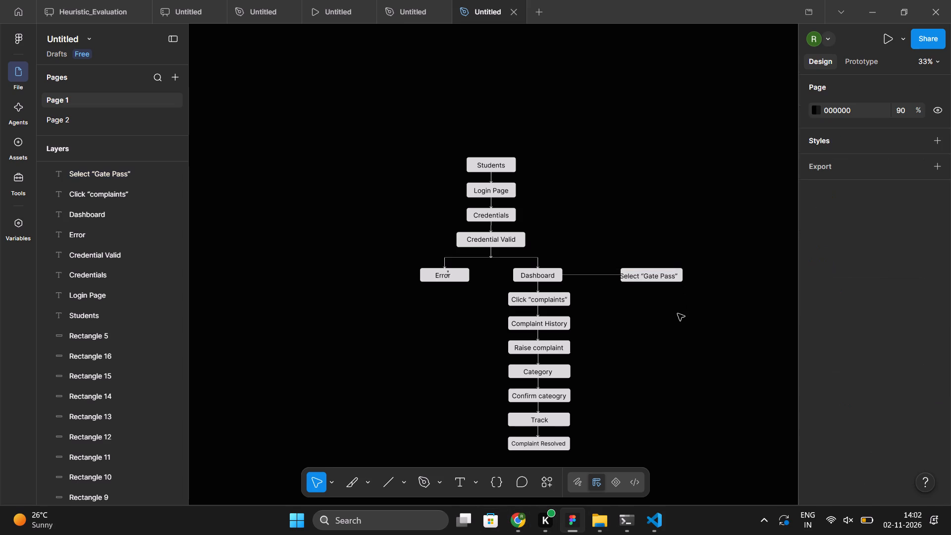
click(659, 279)
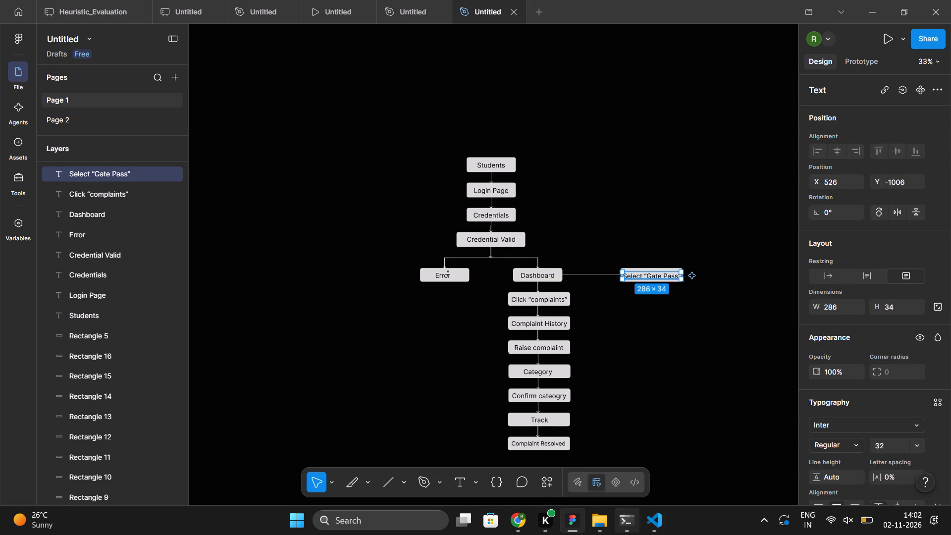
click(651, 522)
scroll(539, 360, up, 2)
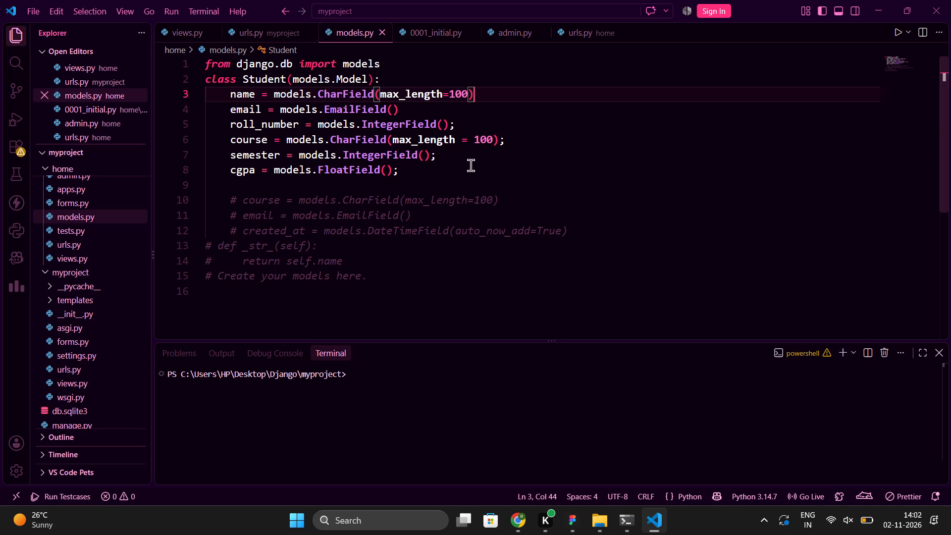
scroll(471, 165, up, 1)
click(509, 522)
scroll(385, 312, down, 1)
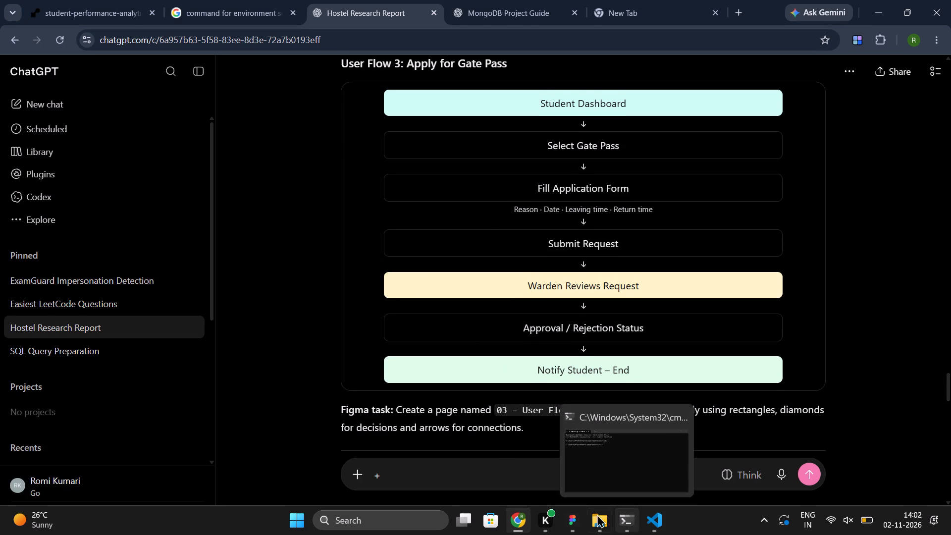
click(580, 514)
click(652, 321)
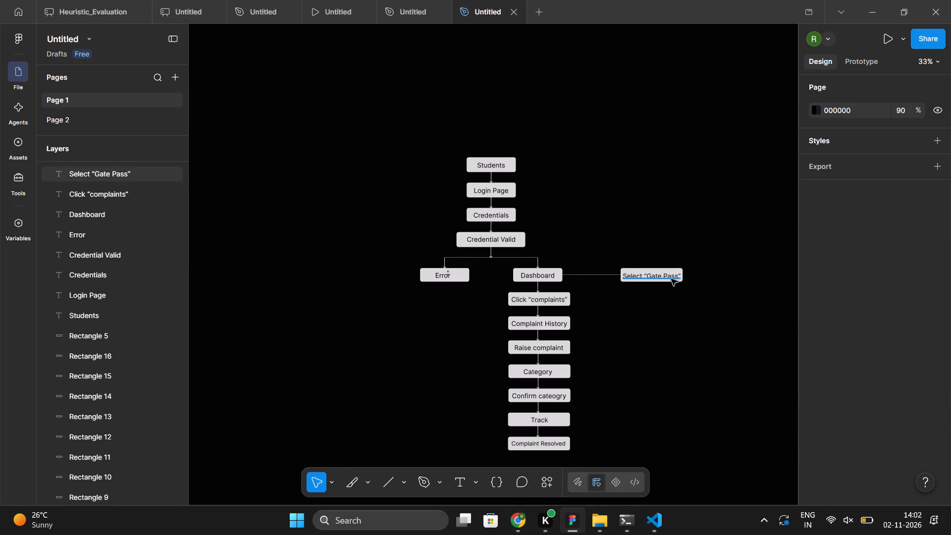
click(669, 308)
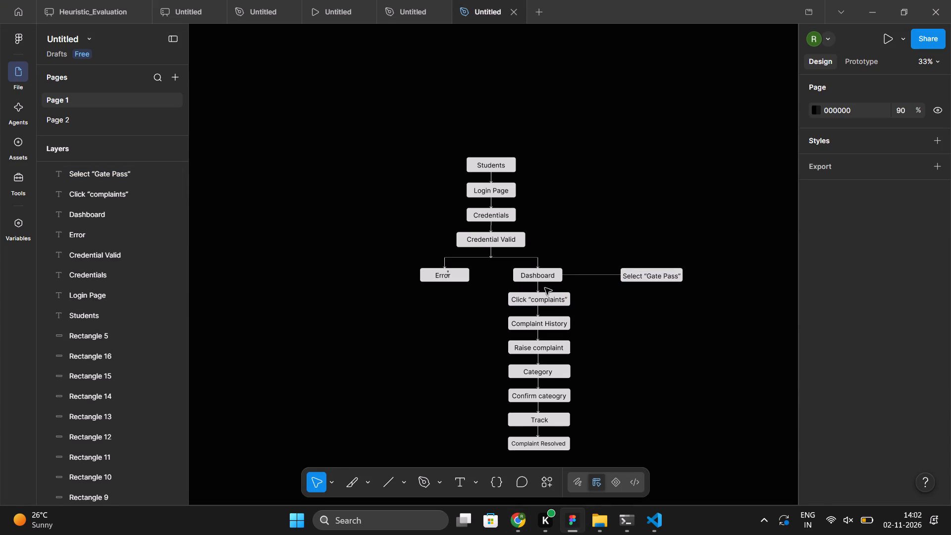
Duplicate the arrow between Dashboard and Click “complaints” and place the copy directly below the Select “Gate Pass” box.
click(538, 288)
key(ctrl+d)
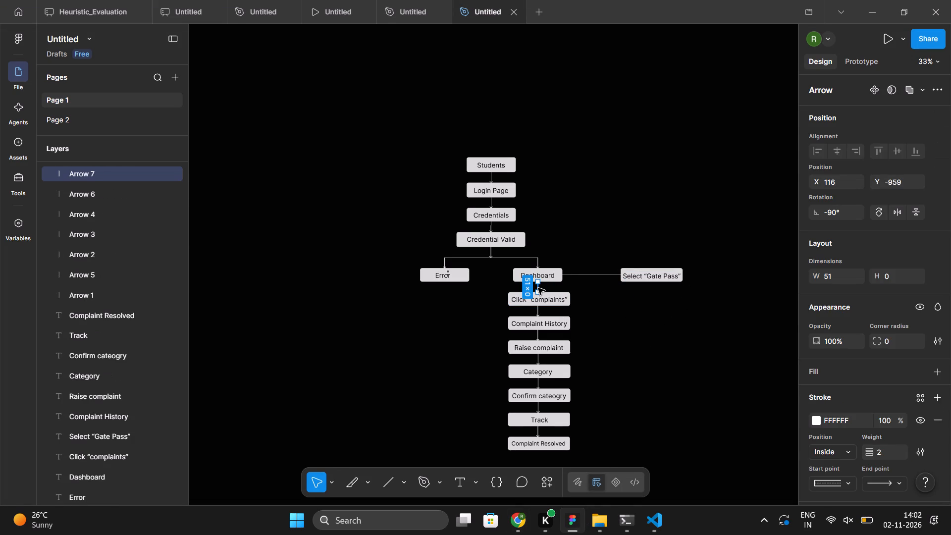
drag(538, 288, 650, 287)
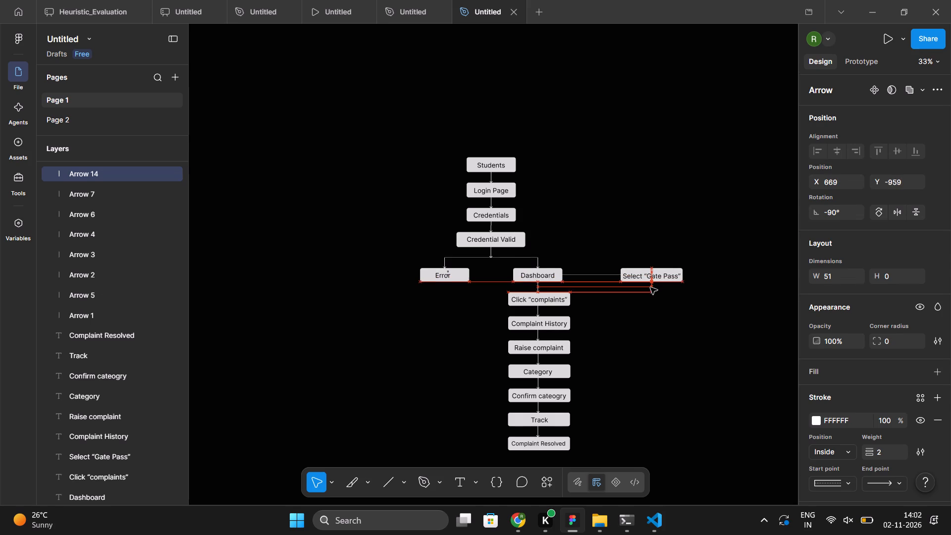
drag(650, 287, 649, 286)
click(658, 330)
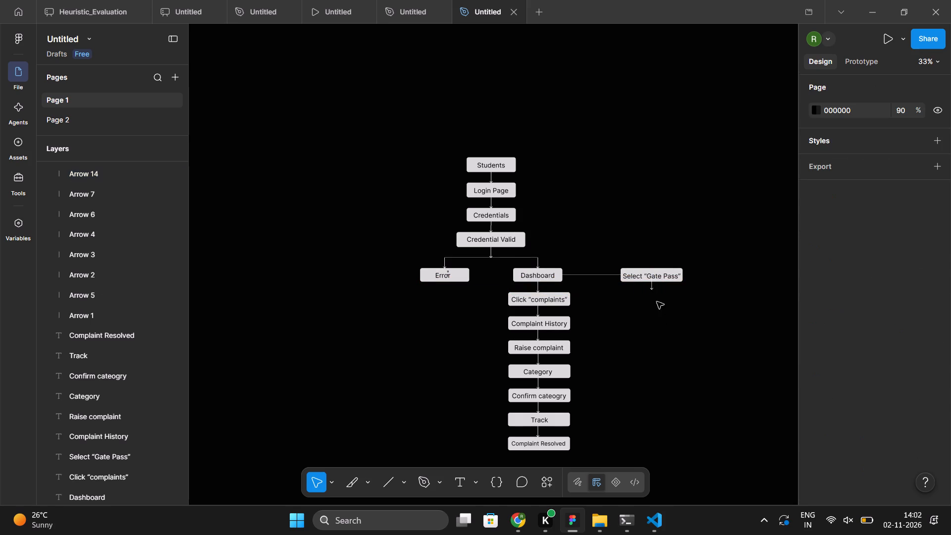
click(653, 288)
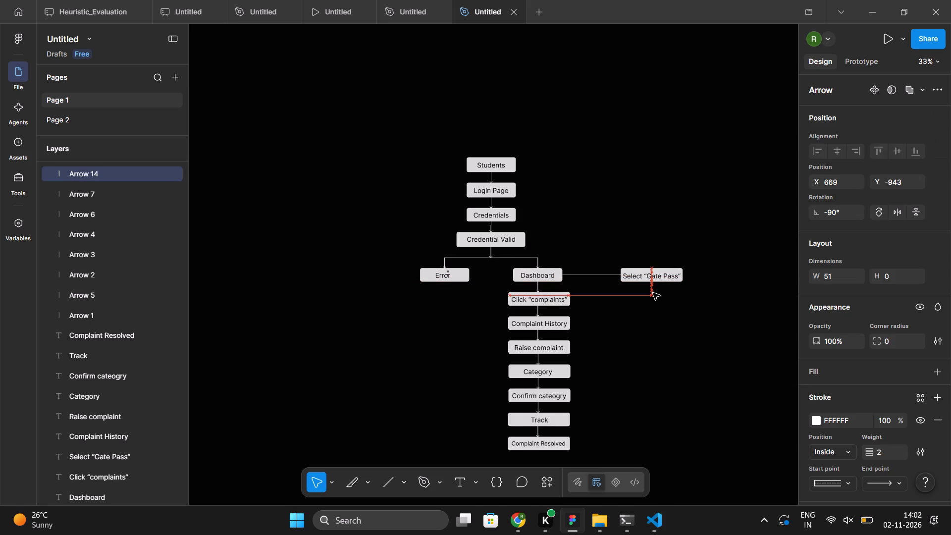
click(668, 328)
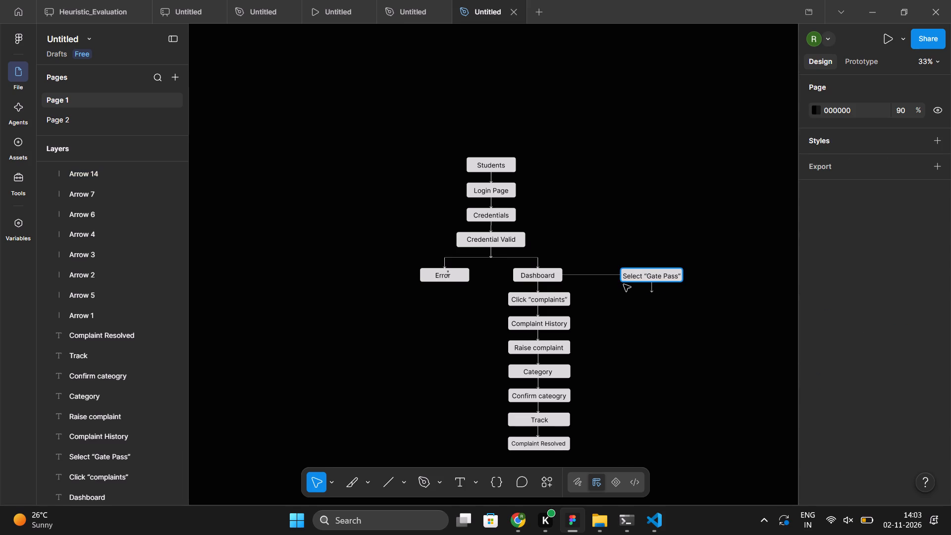
Duplicate the Click “complaints” box and place the copy under the new arrow at X 518, Y -908.
click(572, 305)
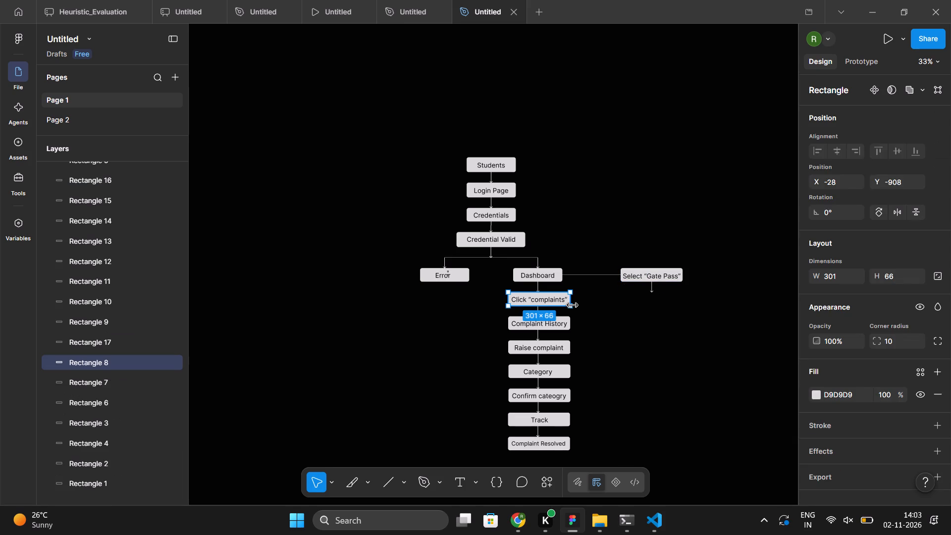
key(ctrl+d)
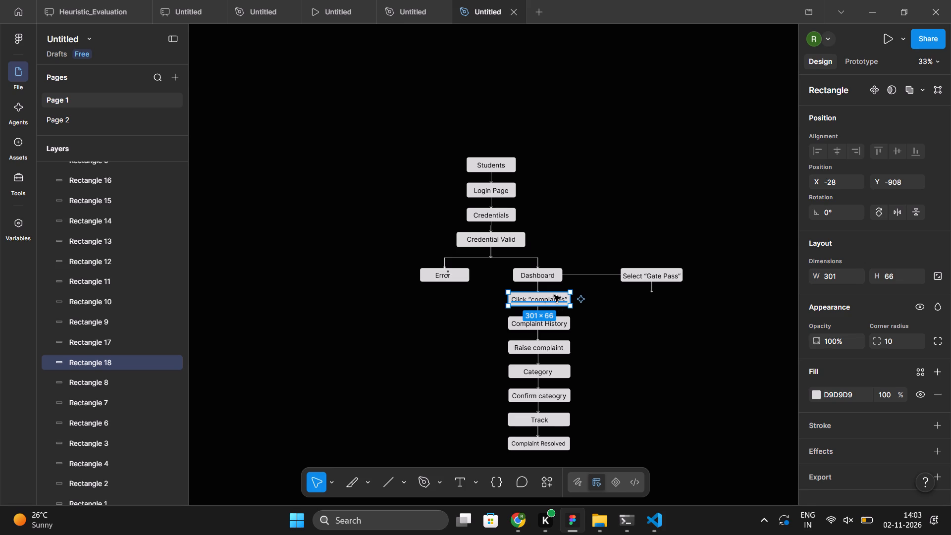
drag(520, 293, 555, 289)
drag(555, 289, 629, 295)
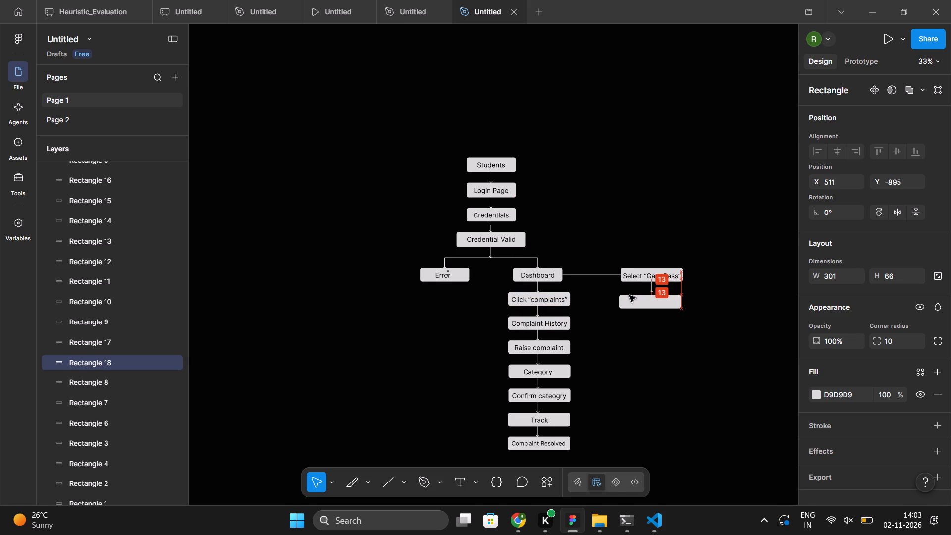
drag(629, 295, 632, 295)
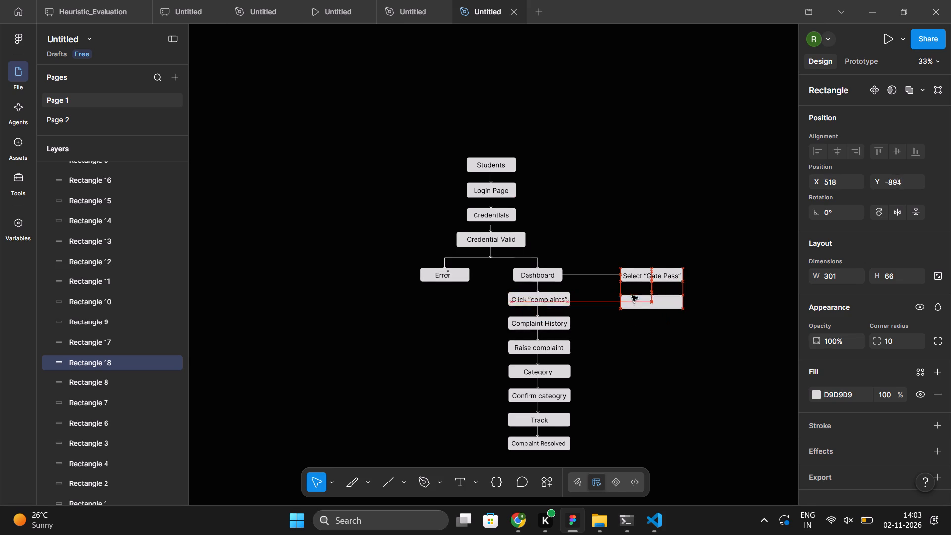
drag(632, 295, 632, 293)
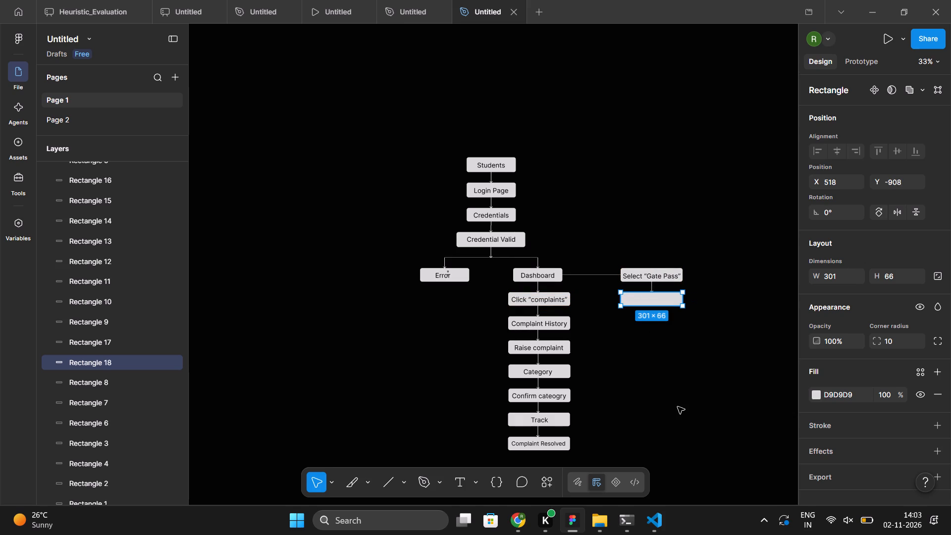
click(676, 400)
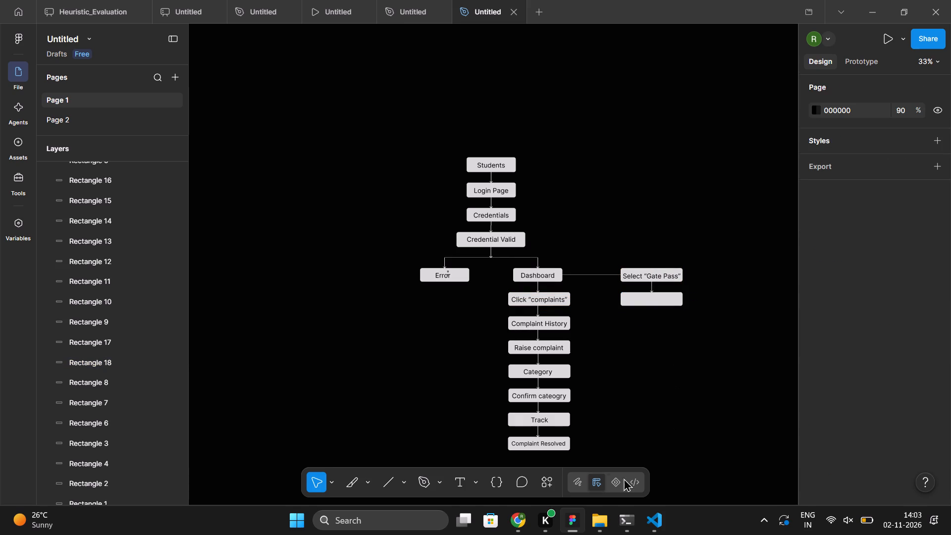
Check the gate pass flow in ChatGPT, then in Figma duplicate the Select “Gate Pass” label onto the empty box below it.
click(524, 518)
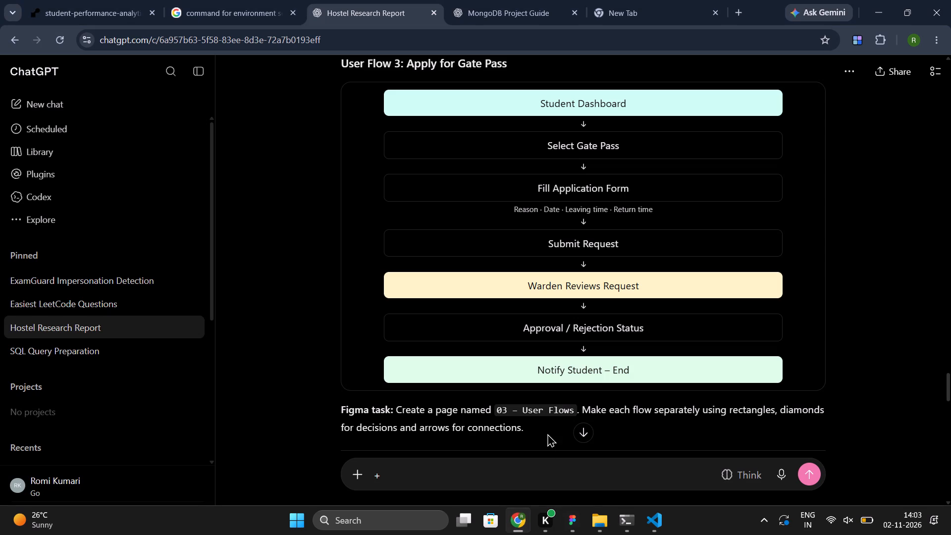
click(577, 524)
click(659, 271)
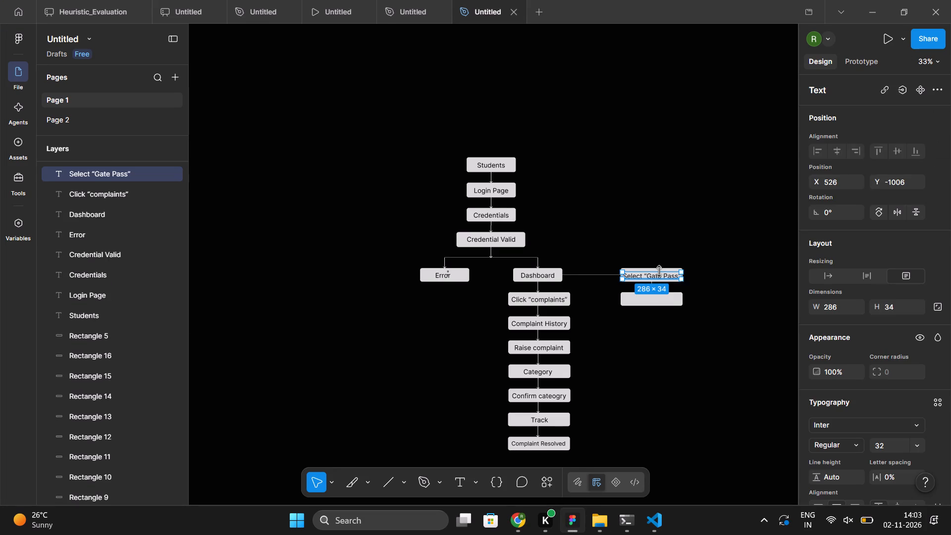
key(ctrl+d)
drag(654, 277, 654, 301)
Replace the duplicated label's text with “Fill Applicarion” and nudge the label to X 533, Y -895.
double_click(654, 301)
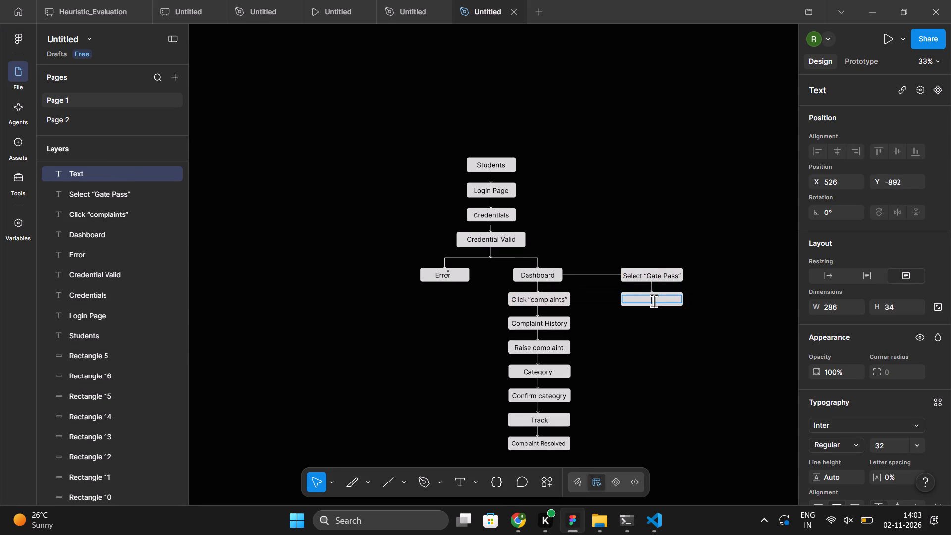
key(f)
text(rion)
key(space)
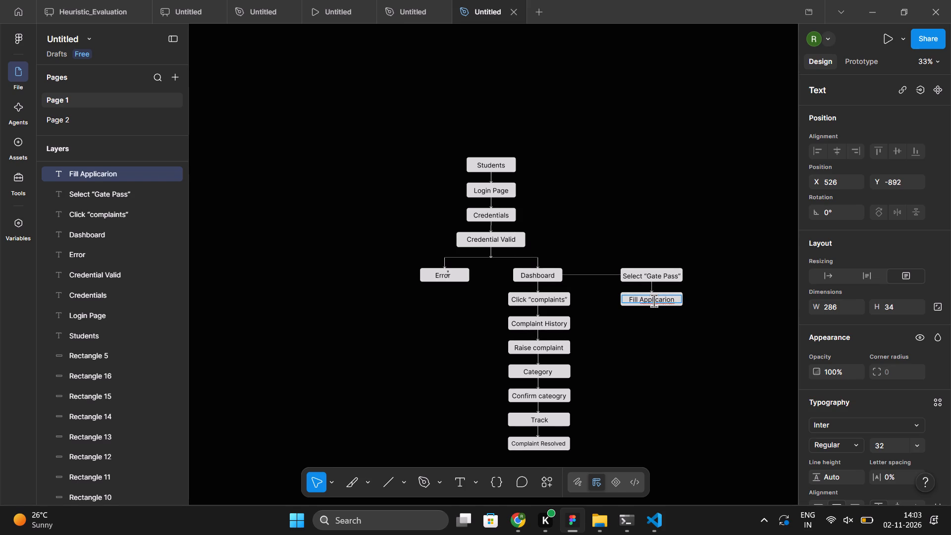
click(663, 329)
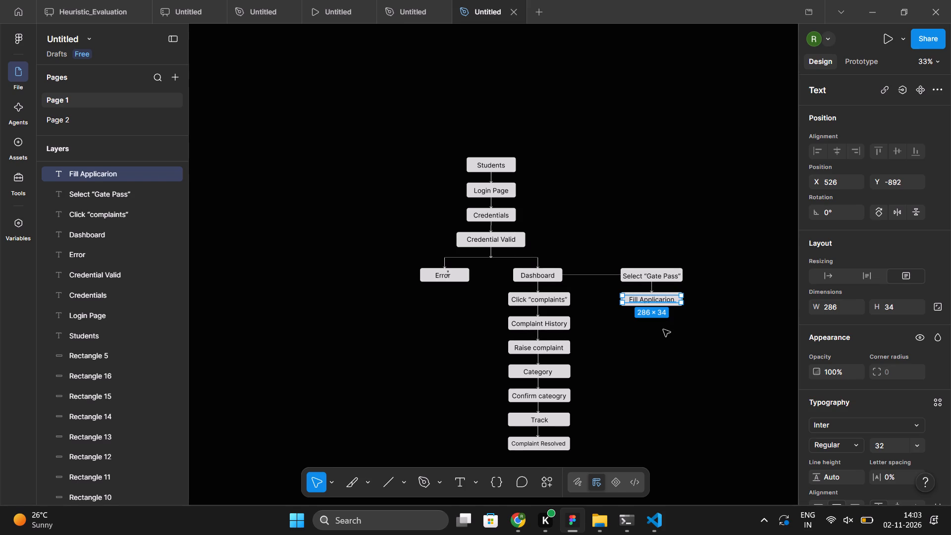
click(667, 340)
click(658, 303)
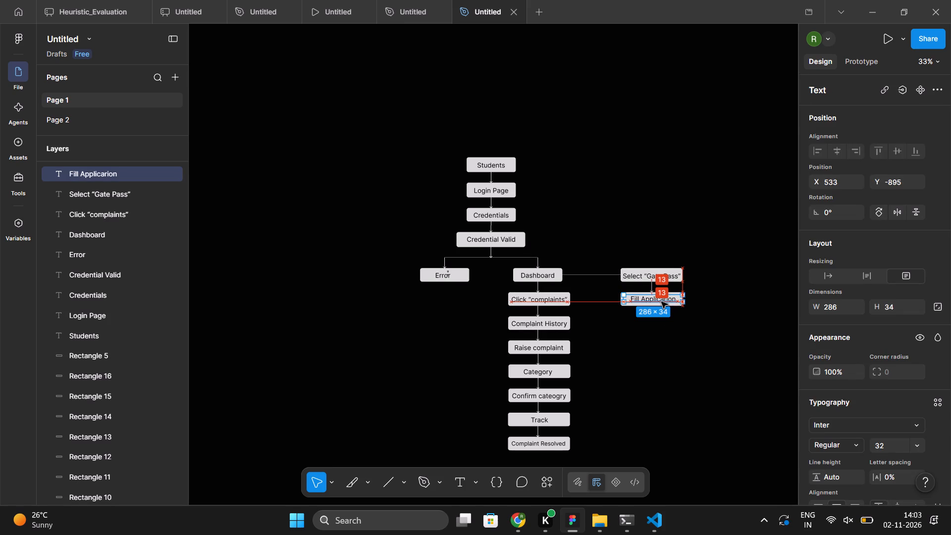
click(678, 350)
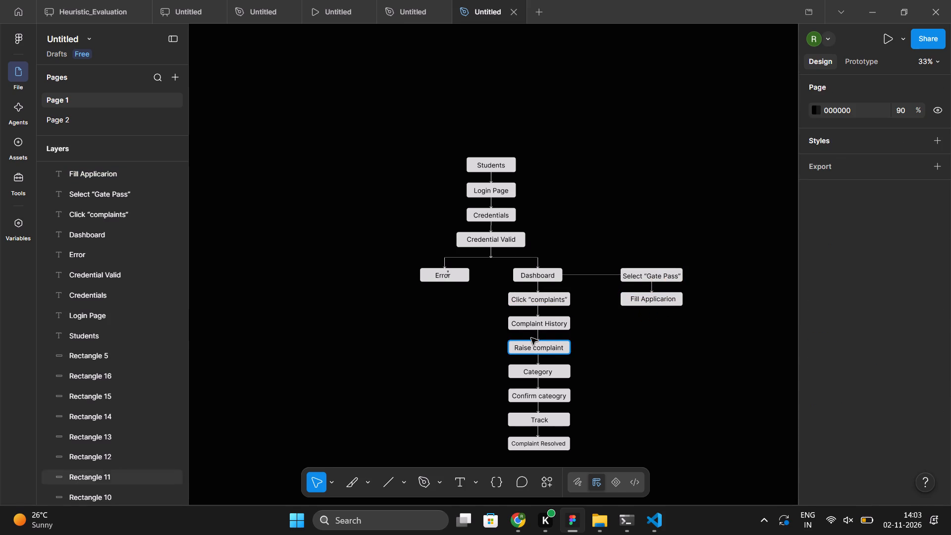
Duplicate the arrow between Click “complaints” and Complaint History and place the copy below the Fill Applicarion box at X 669, Y -842.
click(538, 311)
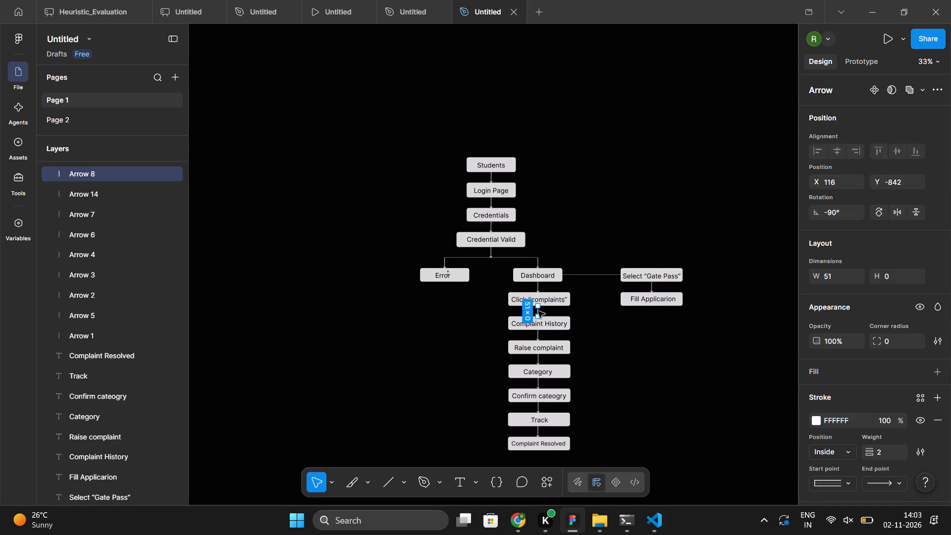
key(ctrl+d)
drag(538, 312, 590, 314)
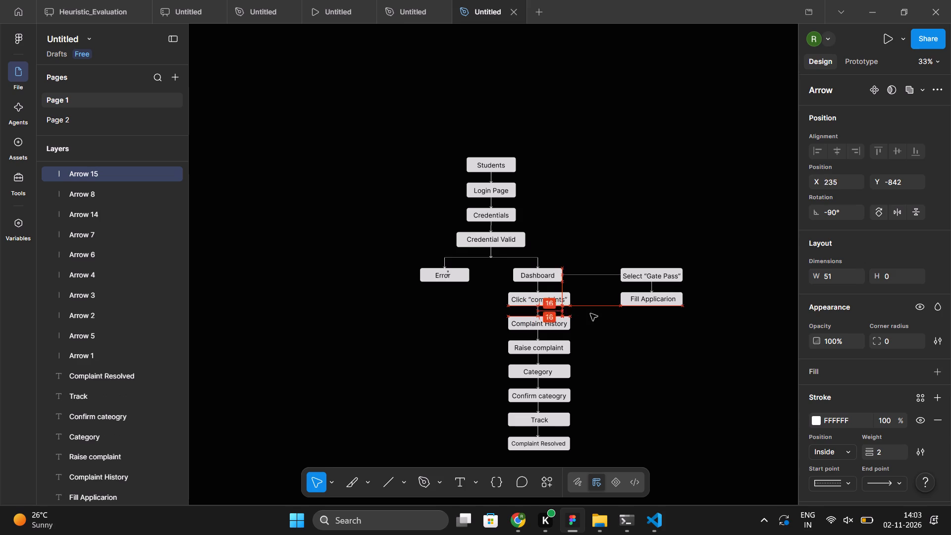
drag(590, 314, 656, 314)
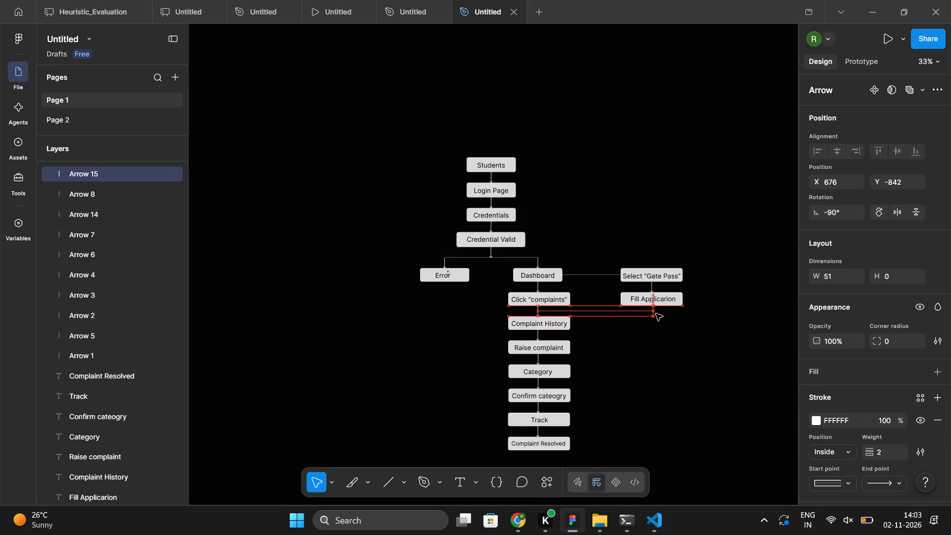
drag(656, 314, 652, 314)
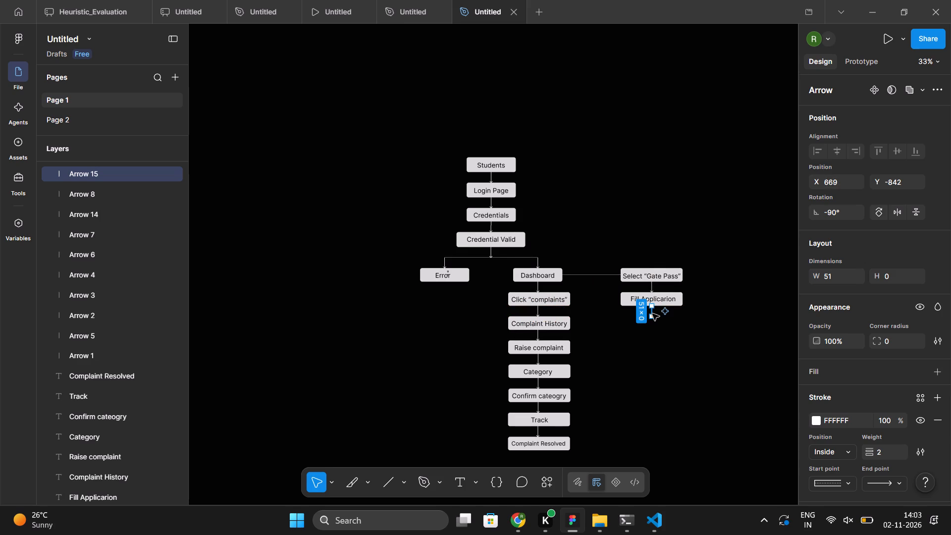
click(636, 421)
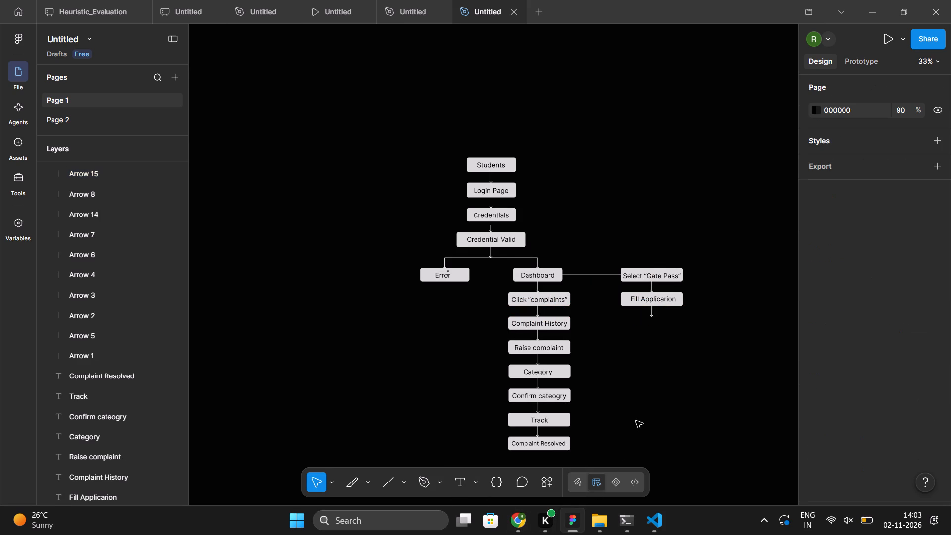
Duplicate the Fill Applicarion box without its label and place the copy directly under the new arrow.
click(625, 307)
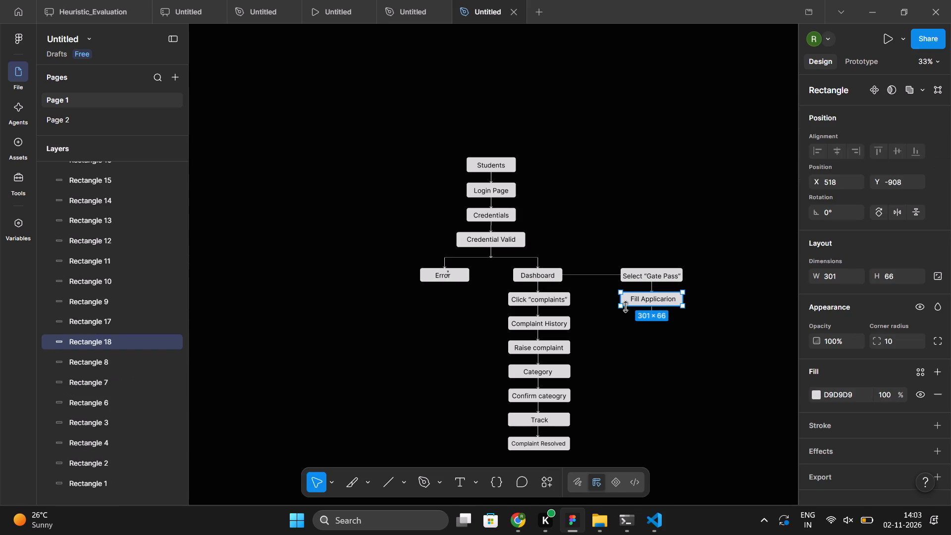
key(ctrl+d)
drag(627, 299, 627, 324)
click(648, 386)
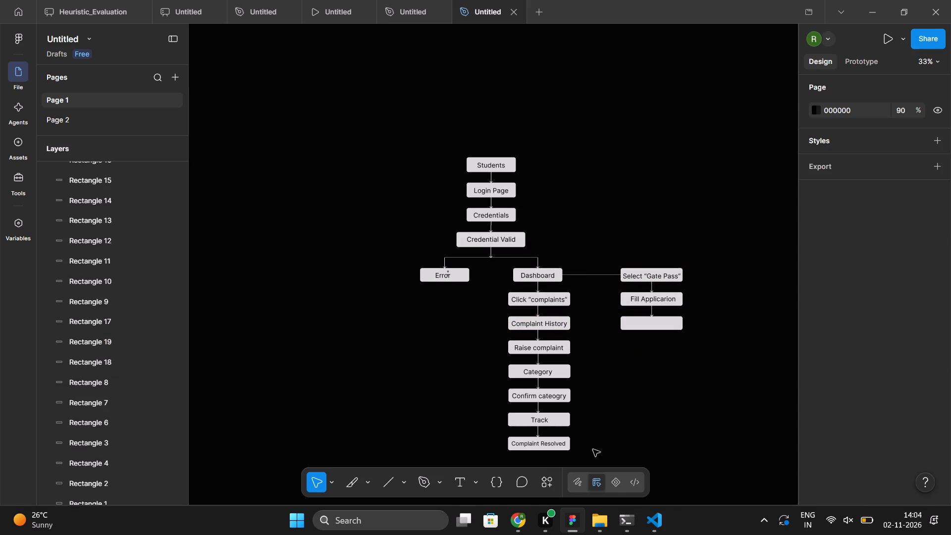
Check the gate pass flow in ChatGPT, then in Figma duplicate the Fill Applicarion label onto the empty box at X 533, Y -775.
click(521, 519)
scroll(478, 419, down, 1)
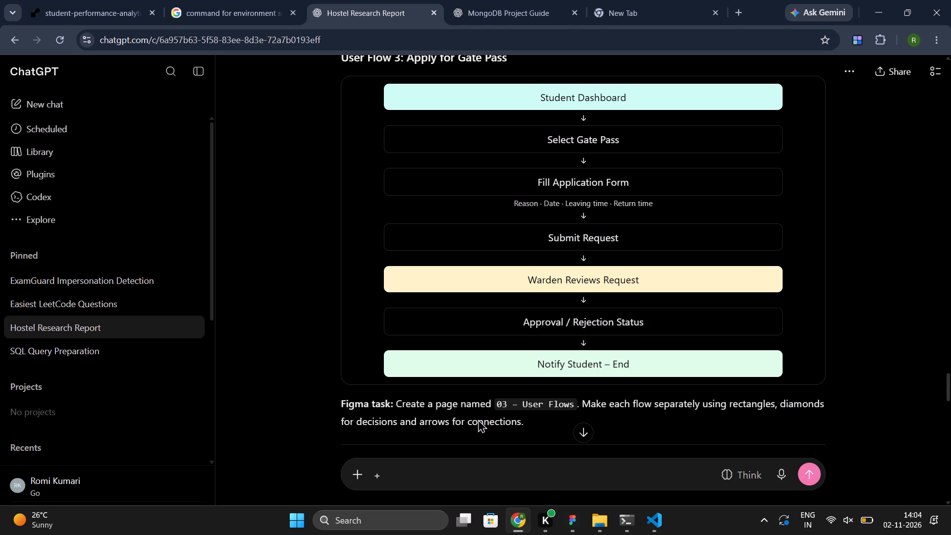
scroll(478, 419, down, 1)
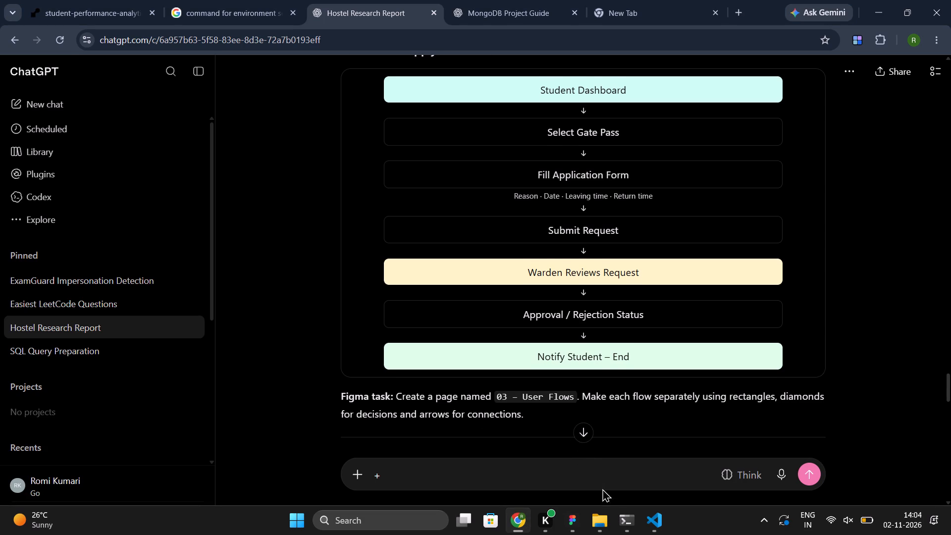
click(571, 521)
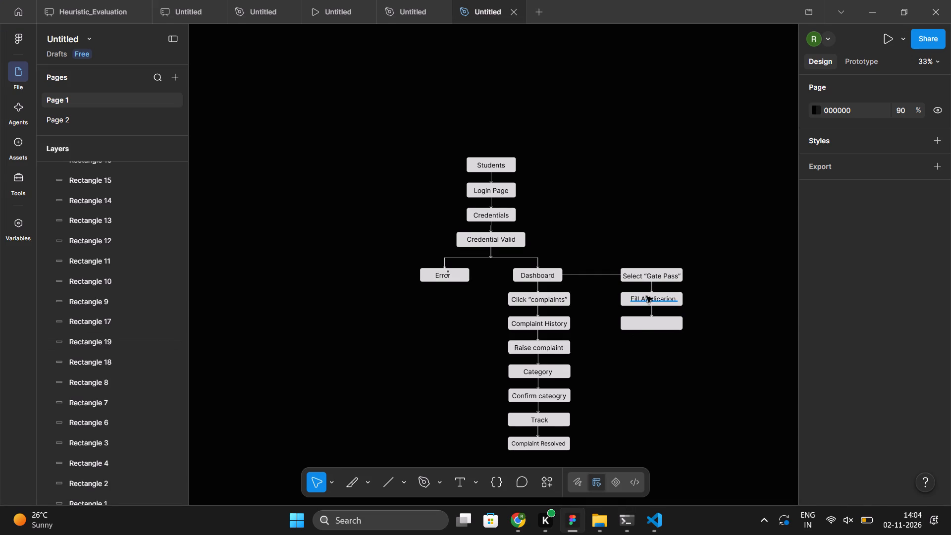
click(646, 296)
key(ctrl+d)
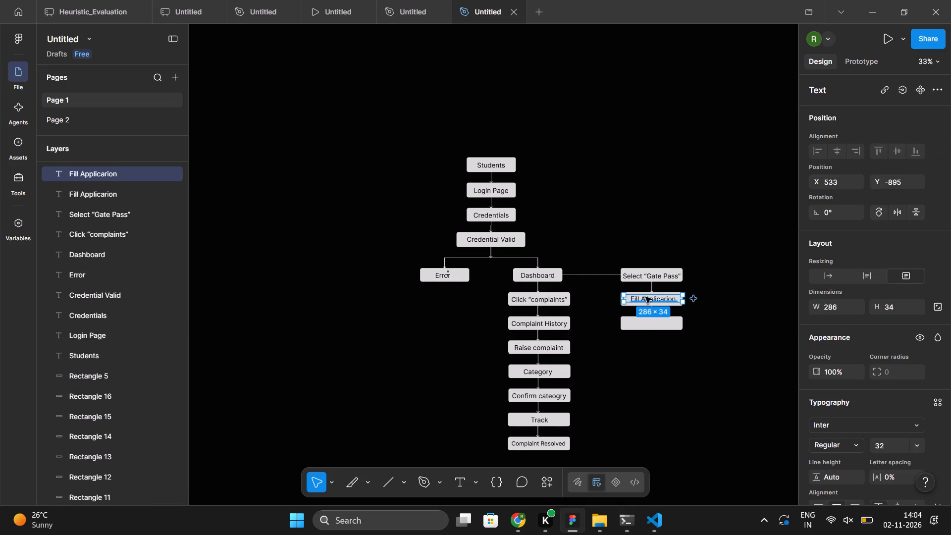
drag(645, 297, 647, 319)
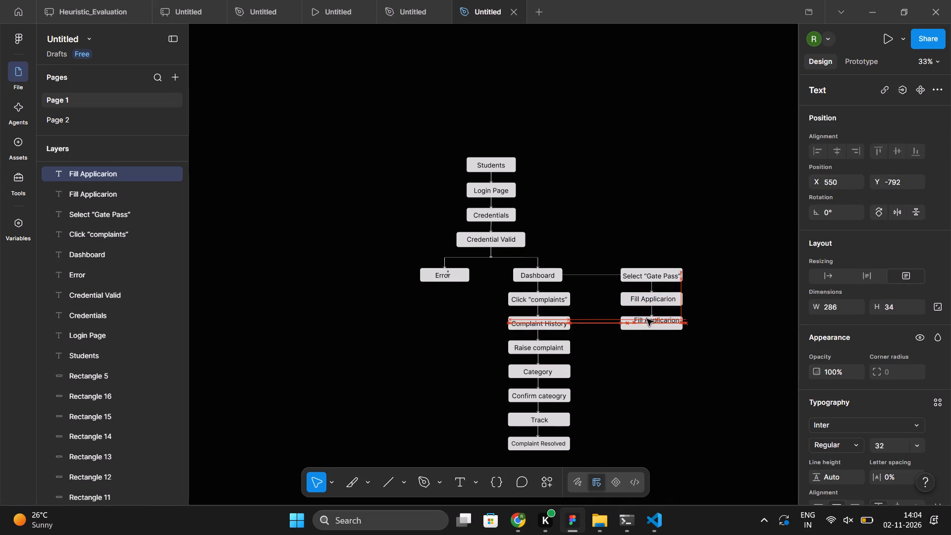
drag(647, 319, 645, 322)
Replace the text of the duplicated label on the third gate pass box with “Submit Request”.
double_click(645, 322)
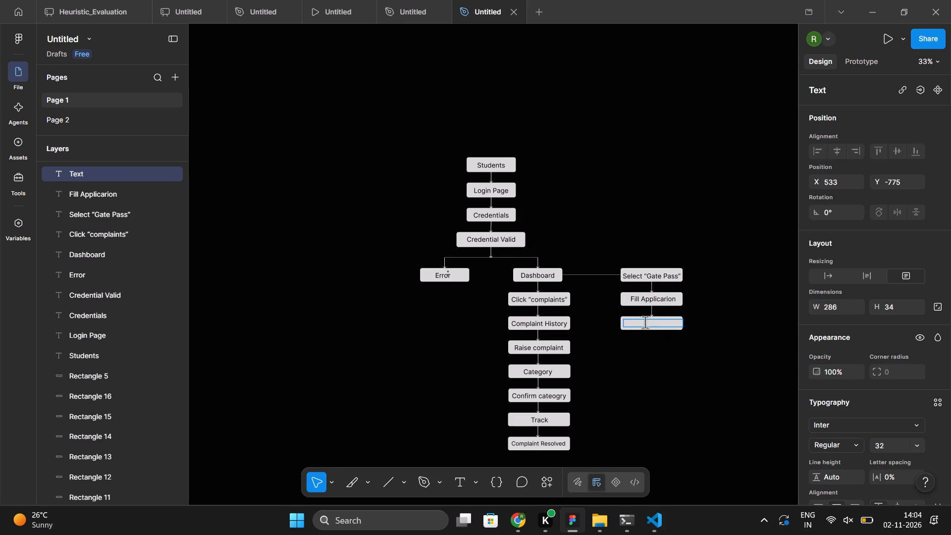
key(s)
text(ubit)
key(space)
key(BackSpace)
key(BackSpace)
key(BackSpace)
key(r)
click(680, 368)
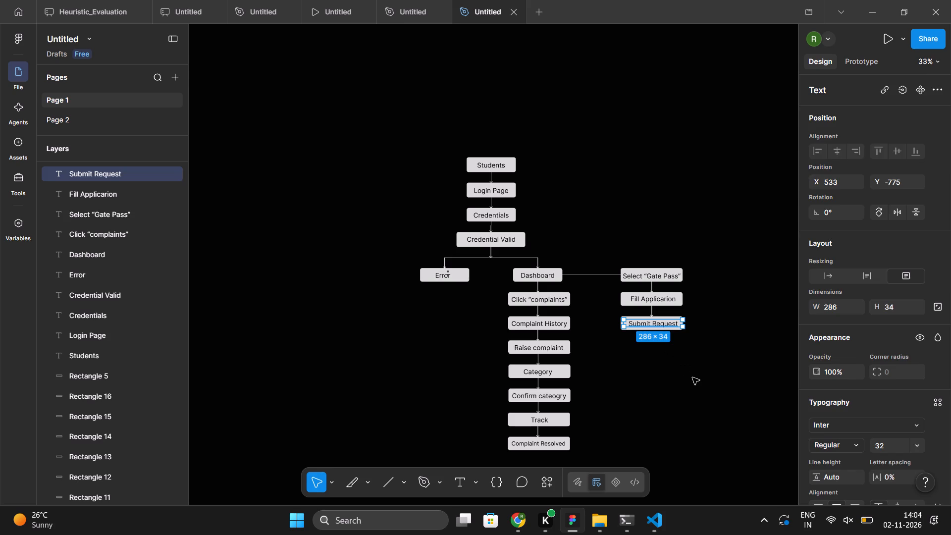
click(692, 378)
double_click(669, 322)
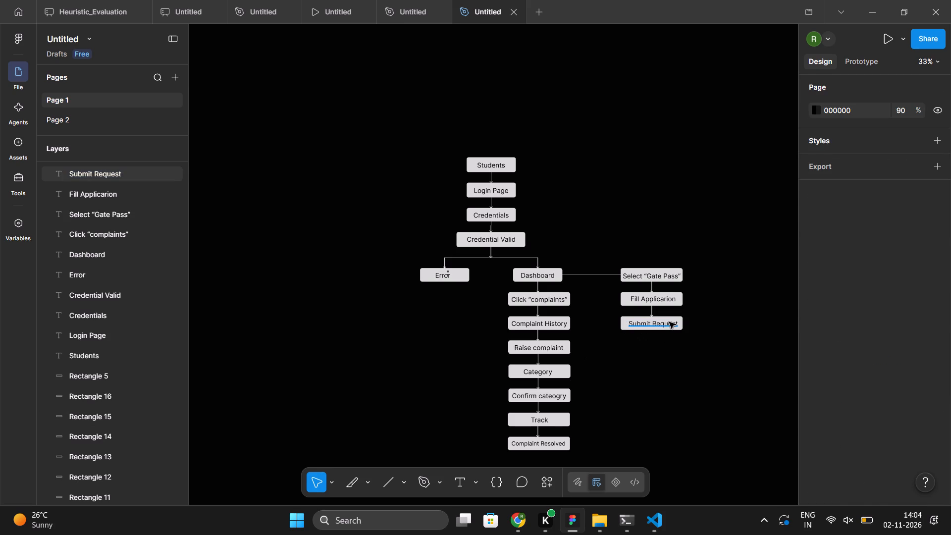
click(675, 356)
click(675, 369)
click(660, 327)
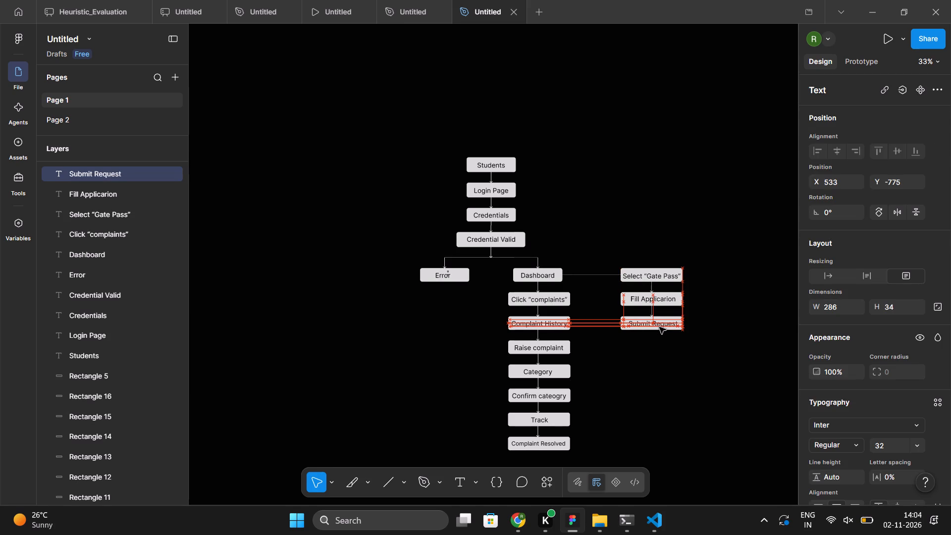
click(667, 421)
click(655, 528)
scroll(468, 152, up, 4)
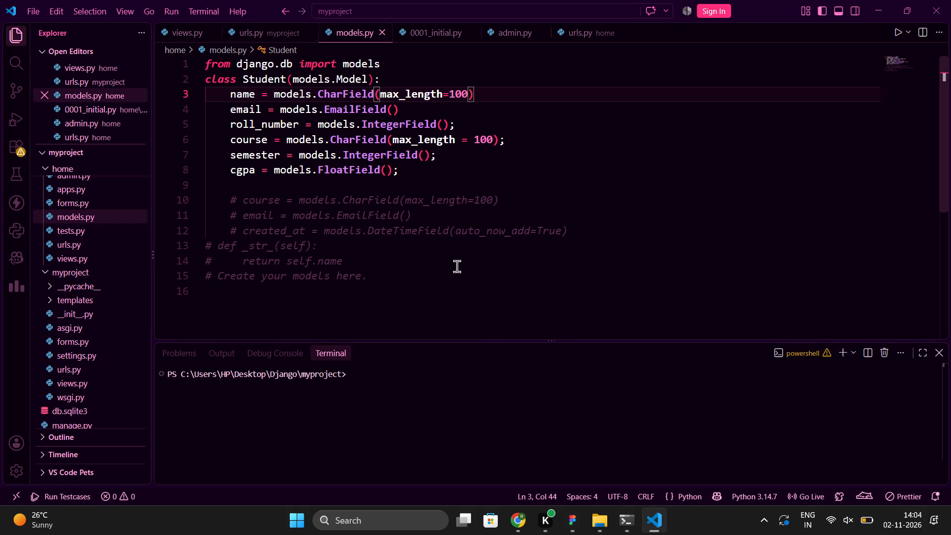
Check the gate pass flow in ChatGPT, then in Figma duplicate the arrow above Submit Request and place the copy below that box at X 669, Y -709.
click(521, 527)
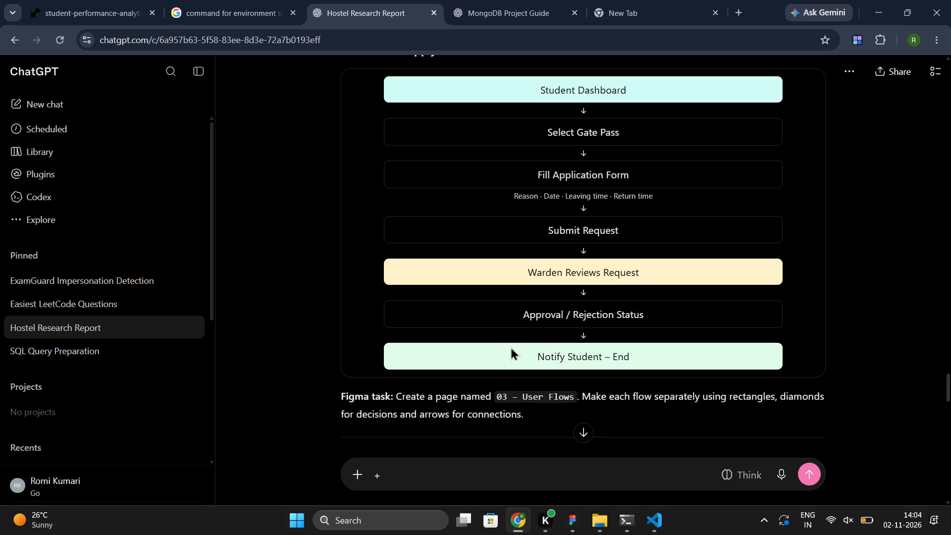
scroll(512, 329, down, 1)
click(652, 521)
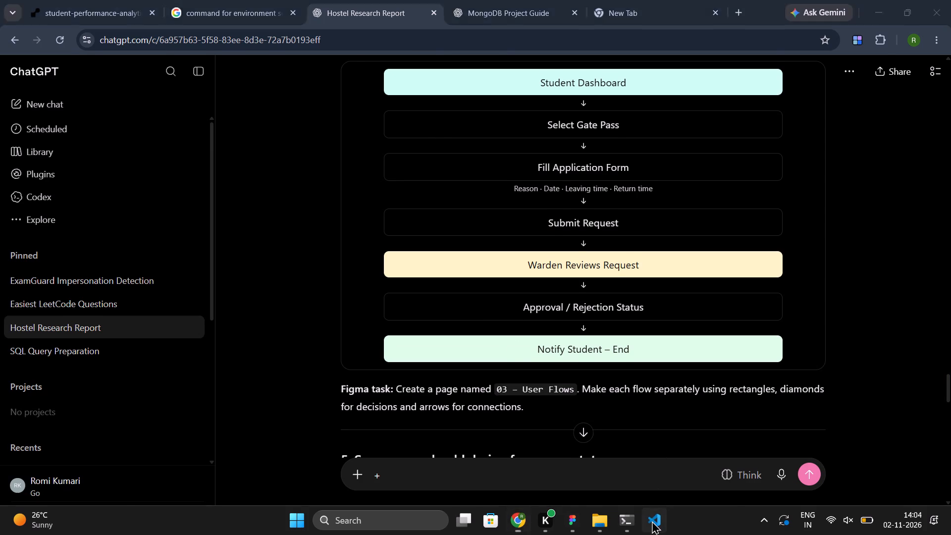
click(570, 518)
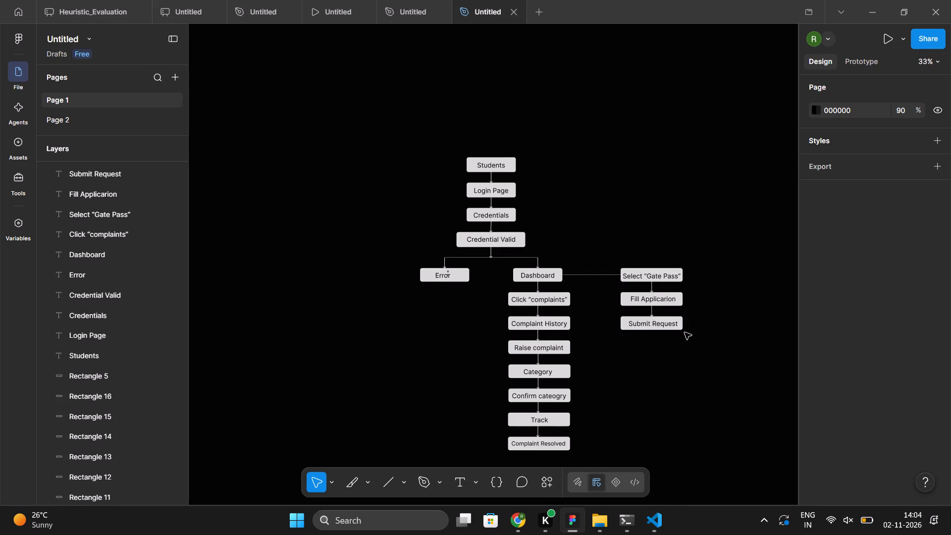
drag(685, 332, 653, 315)
click(653, 315)
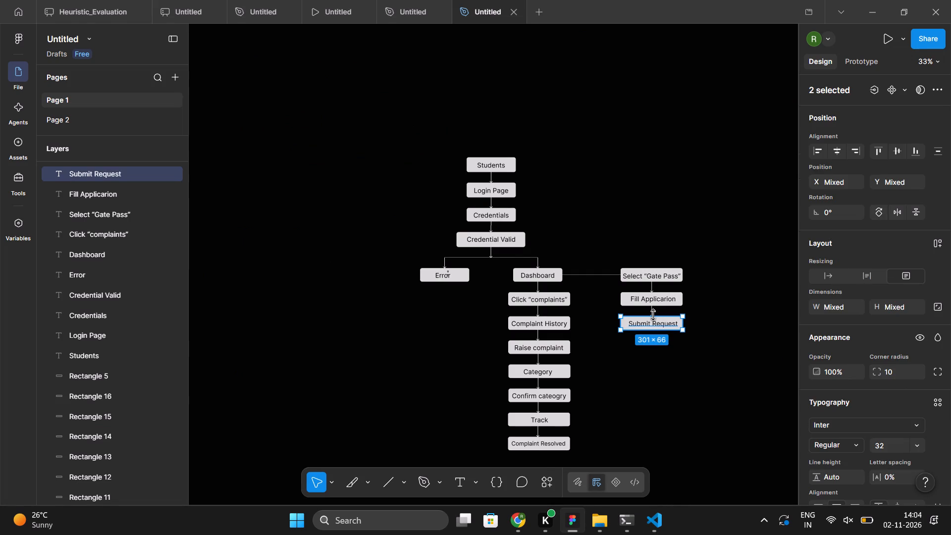
click(670, 364)
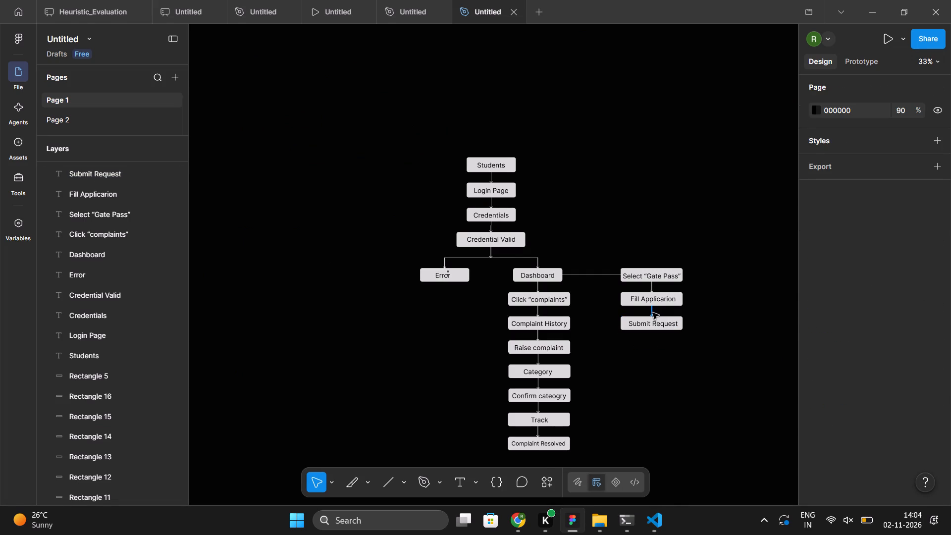
click(652, 313)
key(ctrl+d)
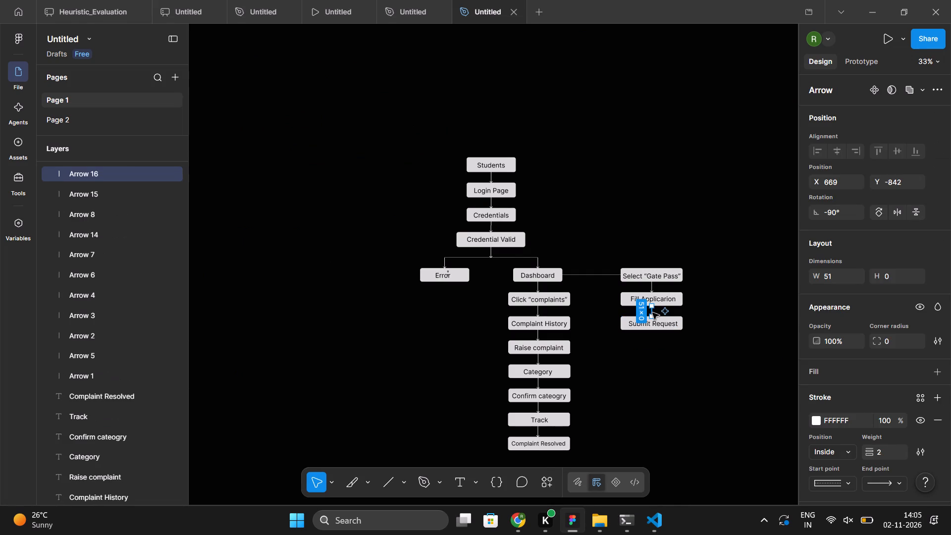
drag(652, 313, 653, 339)
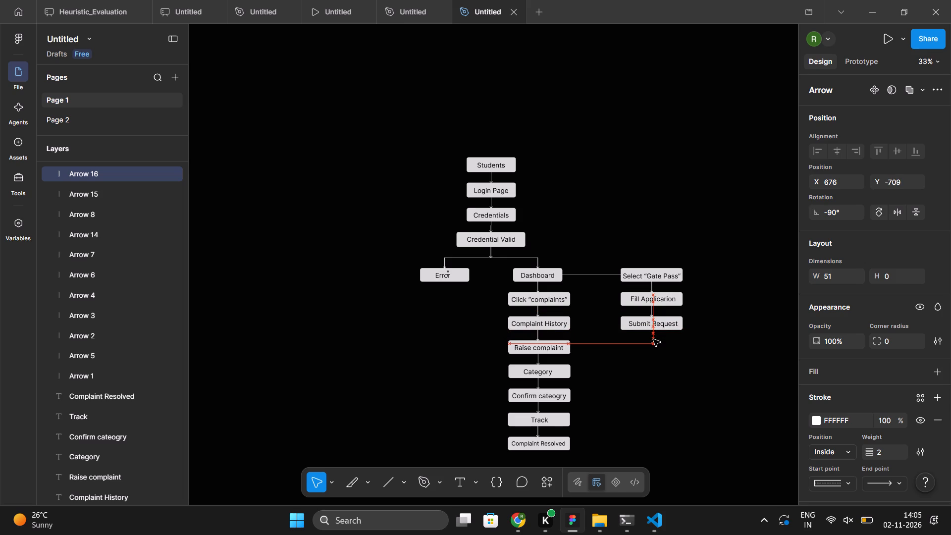
drag(653, 339, 652, 339)
click(691, 401)
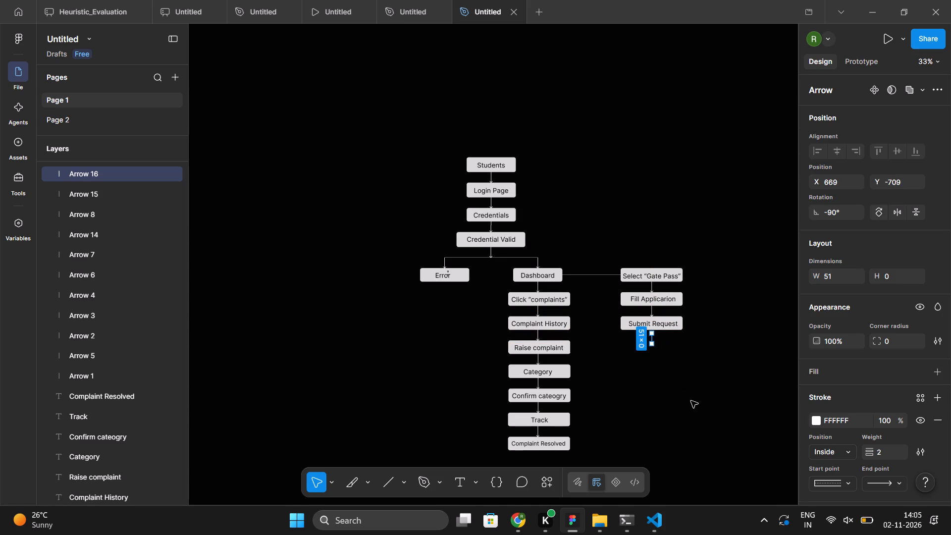
click(653, 342)
click(682, 370)
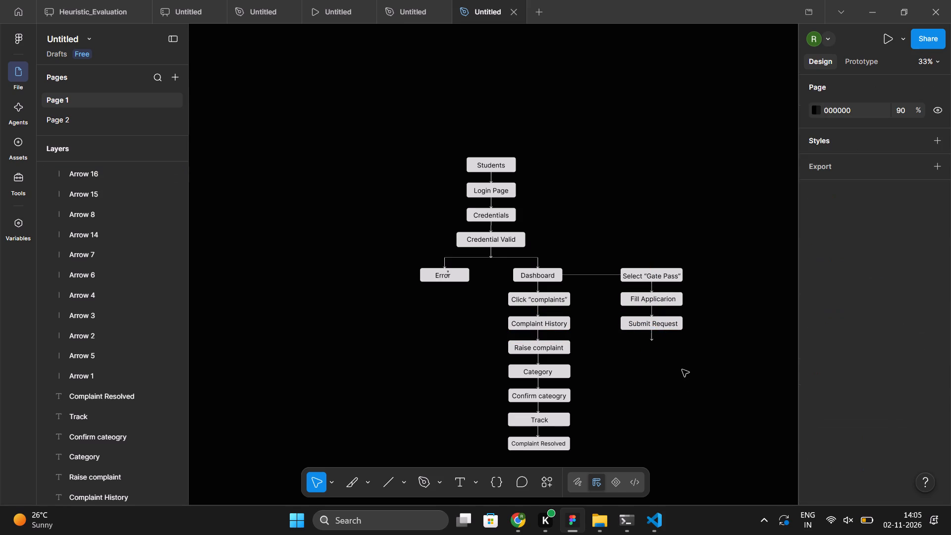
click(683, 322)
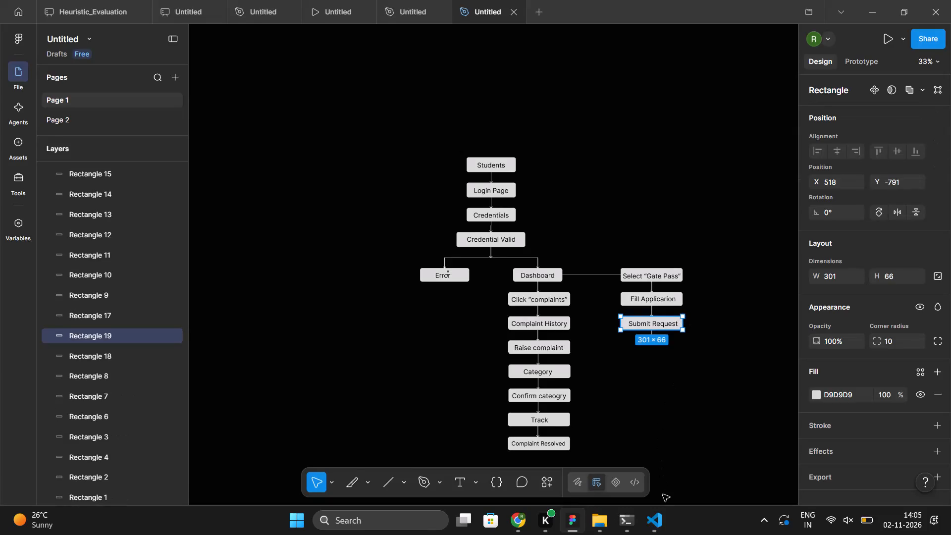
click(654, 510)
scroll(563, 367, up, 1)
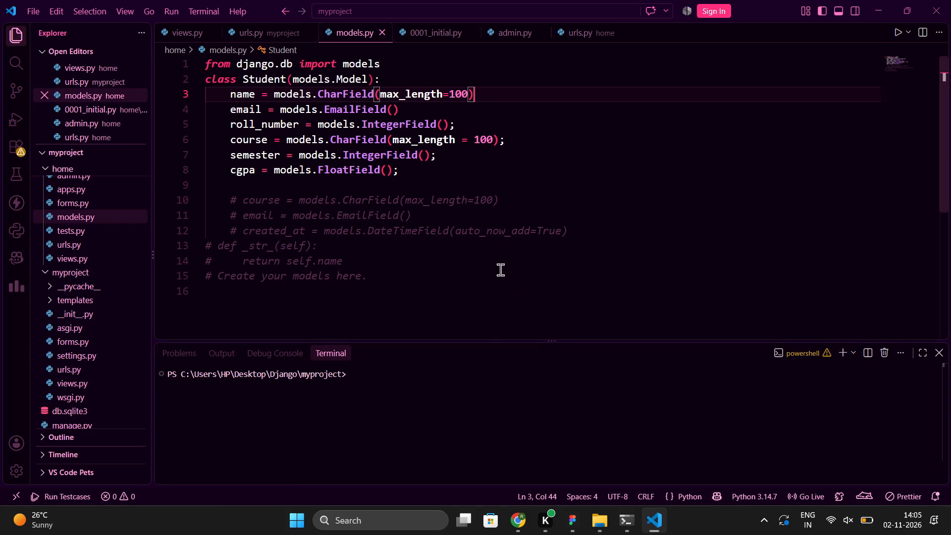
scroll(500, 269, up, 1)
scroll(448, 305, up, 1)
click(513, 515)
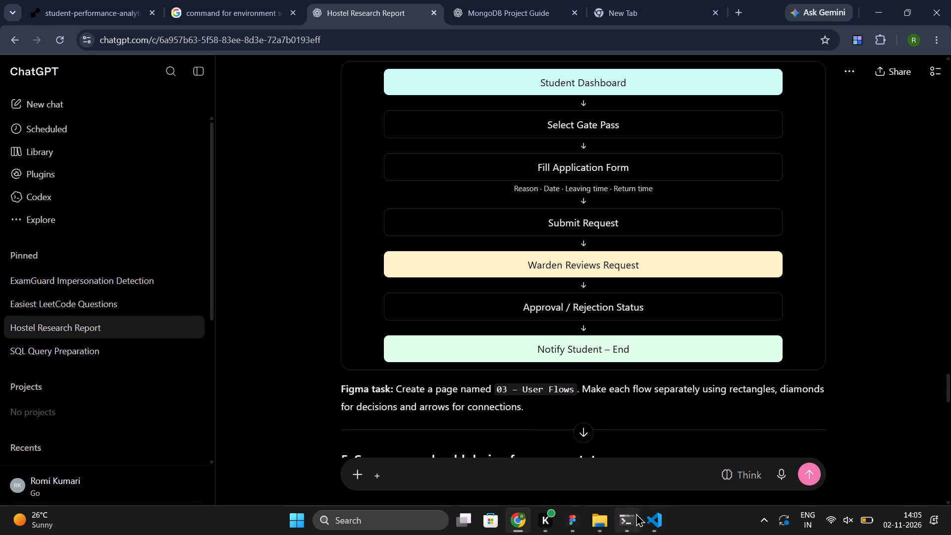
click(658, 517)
Back in Figma, duplicate the Submit Request box without its label and place the copy directly under the new arrow.
click(572, 515)
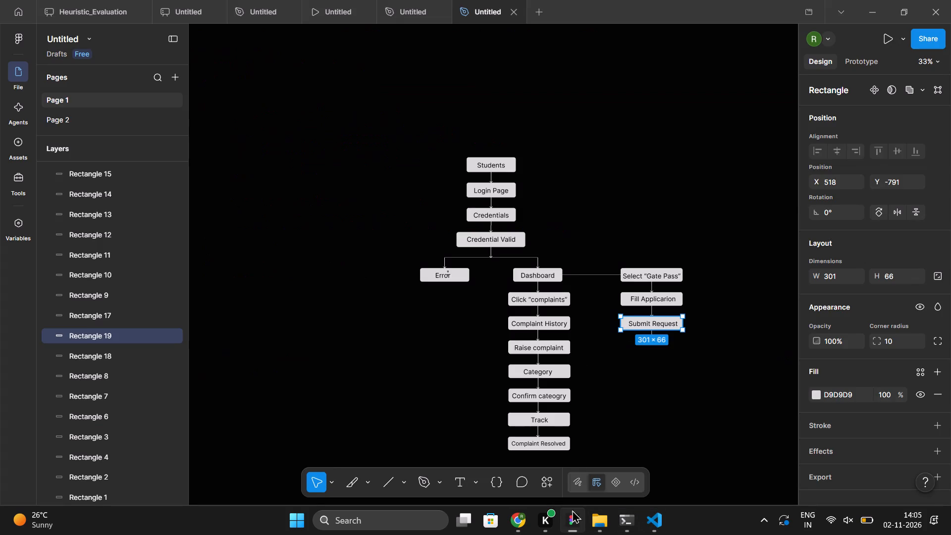
click(676, 371)
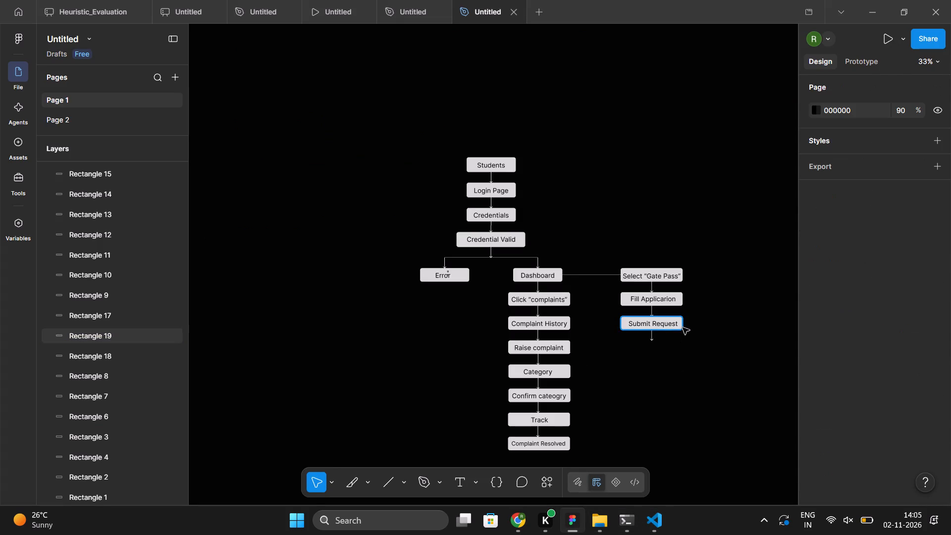
click(683, 327)
key(ctrl+d)
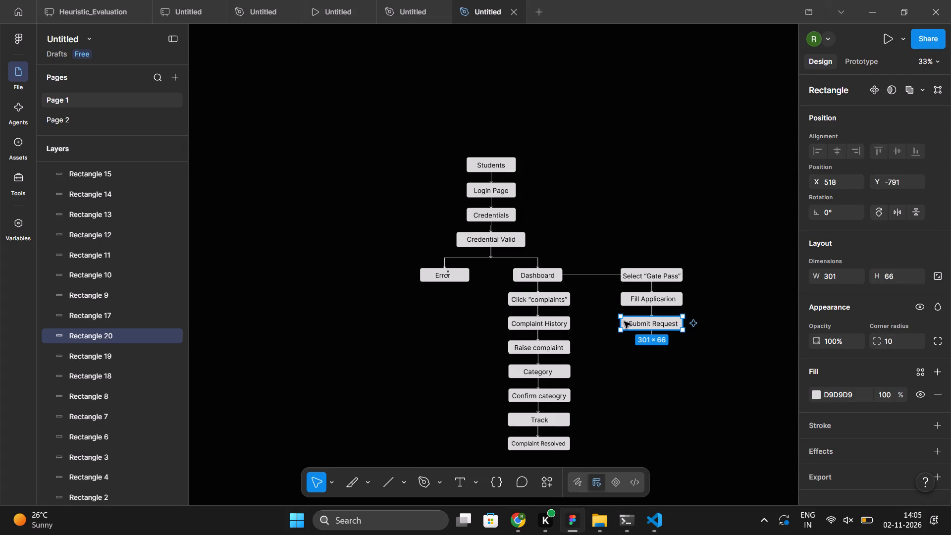
drag(624, 321, 625, 346)
click(658, 422)
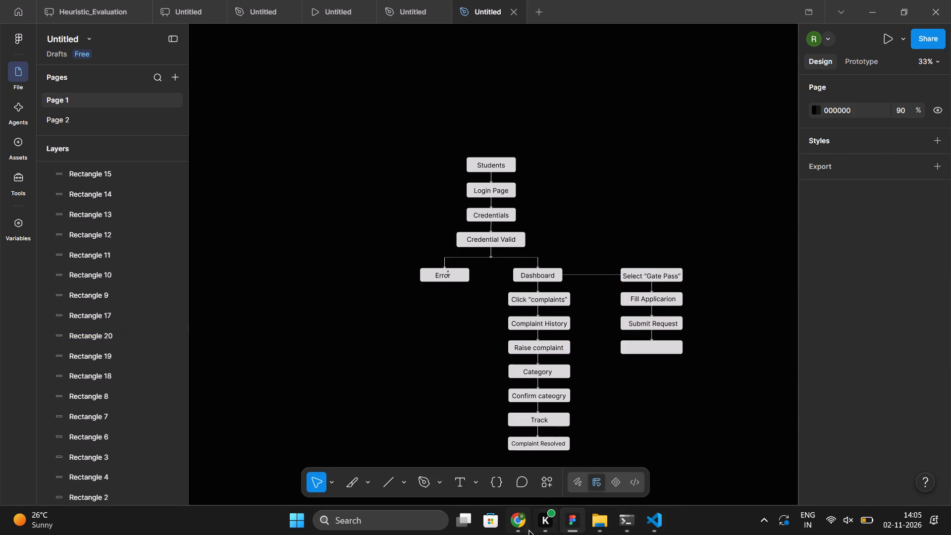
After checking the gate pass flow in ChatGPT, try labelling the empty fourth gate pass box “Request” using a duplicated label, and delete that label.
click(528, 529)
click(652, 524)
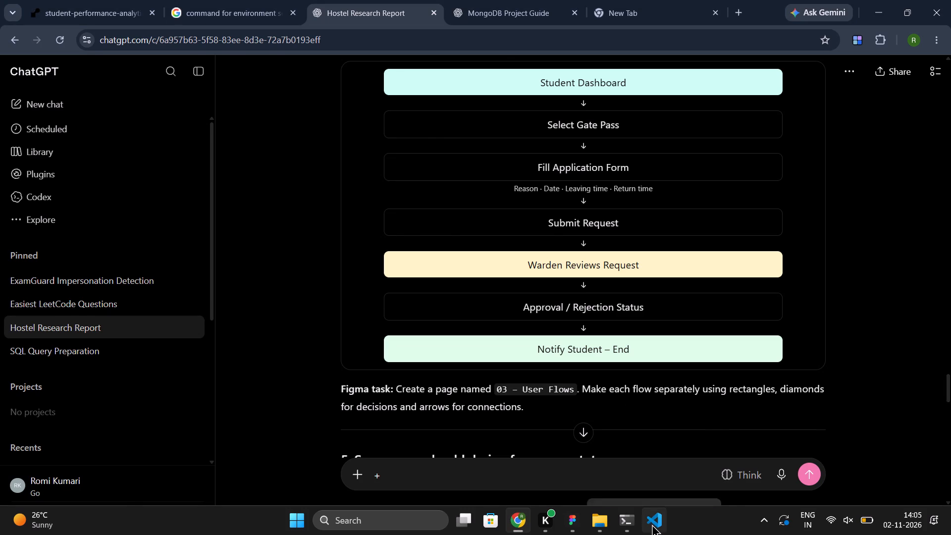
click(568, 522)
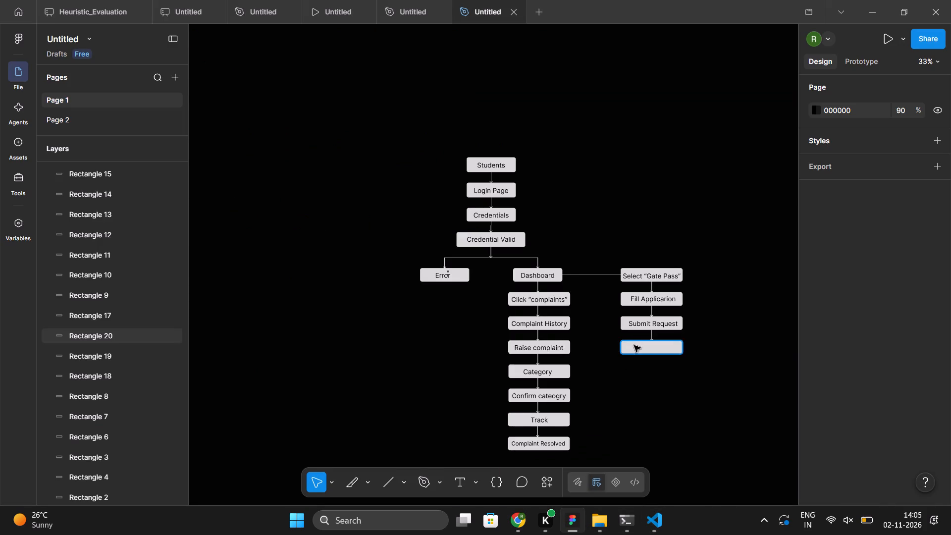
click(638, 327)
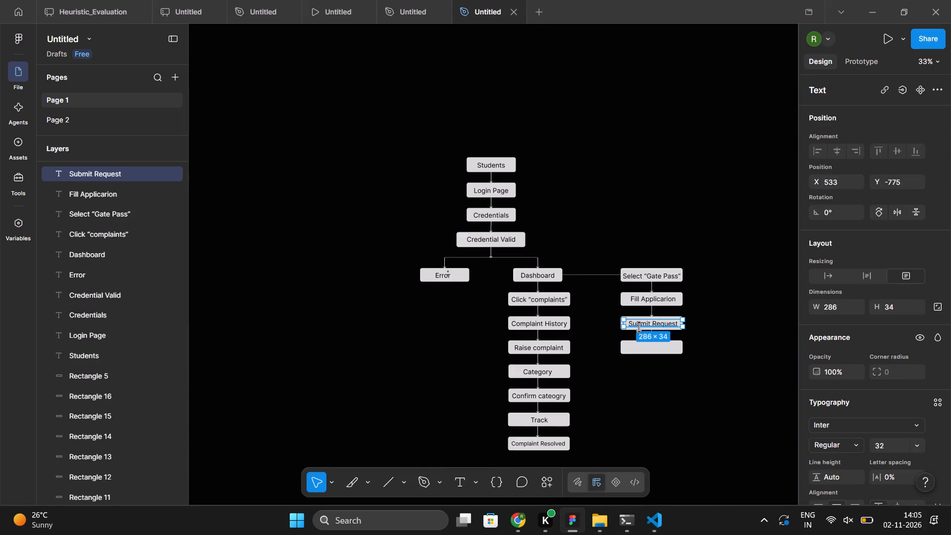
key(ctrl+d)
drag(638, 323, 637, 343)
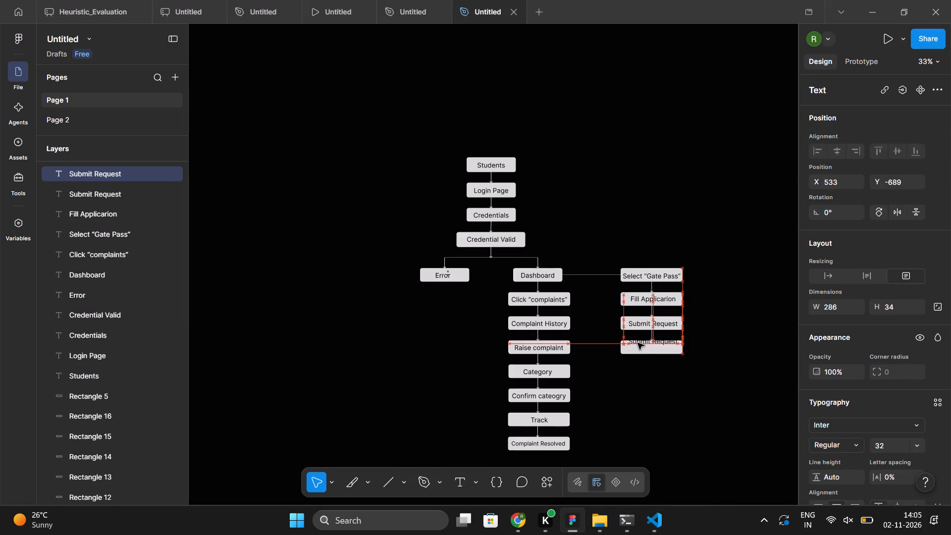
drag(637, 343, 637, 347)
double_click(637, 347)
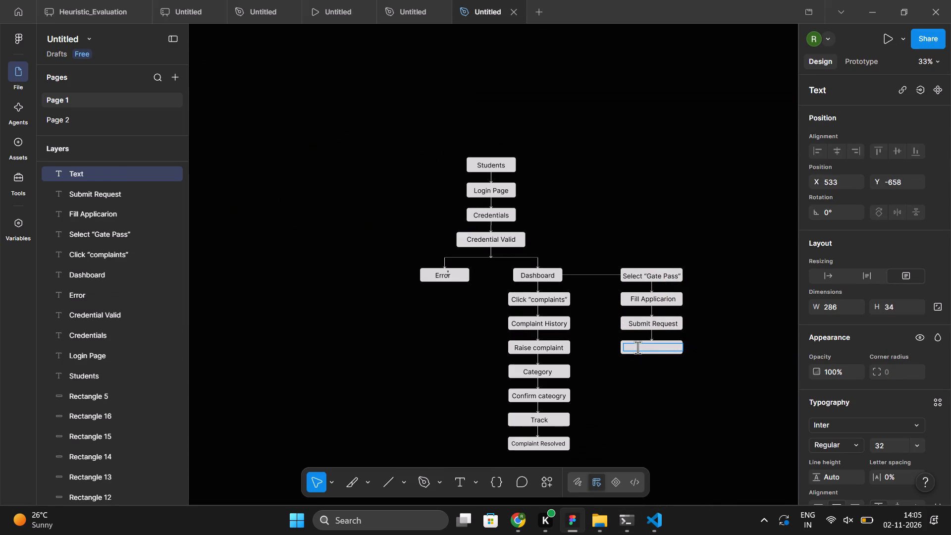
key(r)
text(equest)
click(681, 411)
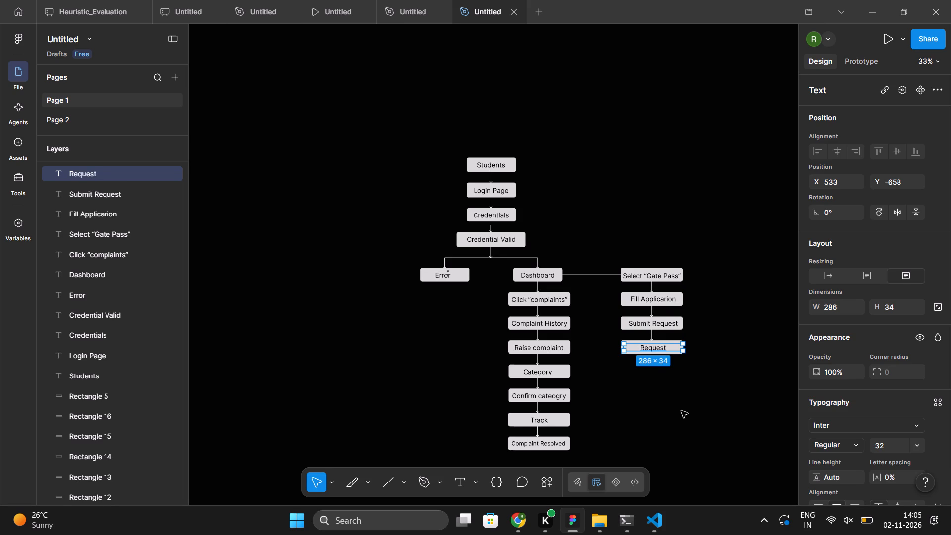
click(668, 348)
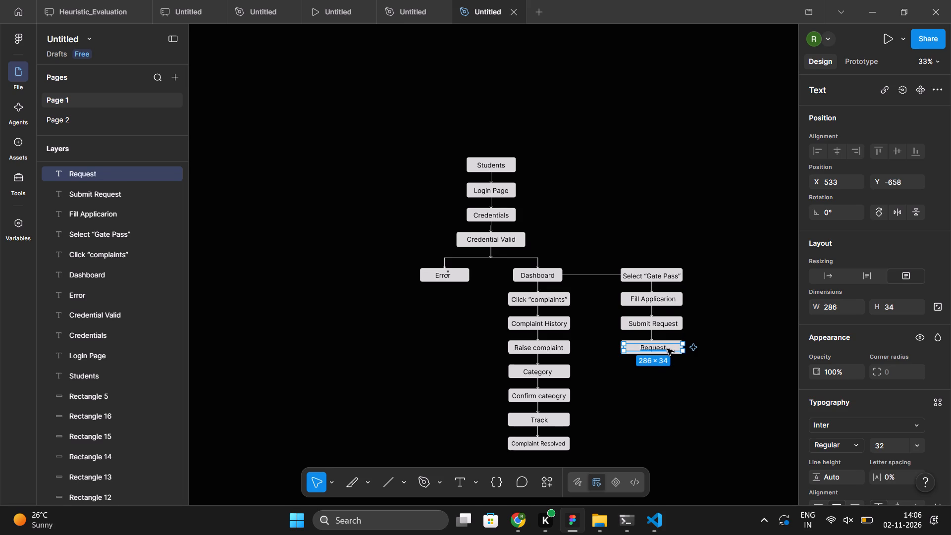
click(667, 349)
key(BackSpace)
Duplicate the Submit Request label onto the empty fourth gate pass box at X 533, Y -661 and replace the copy's text with “Review Request”.
click(651, 323)
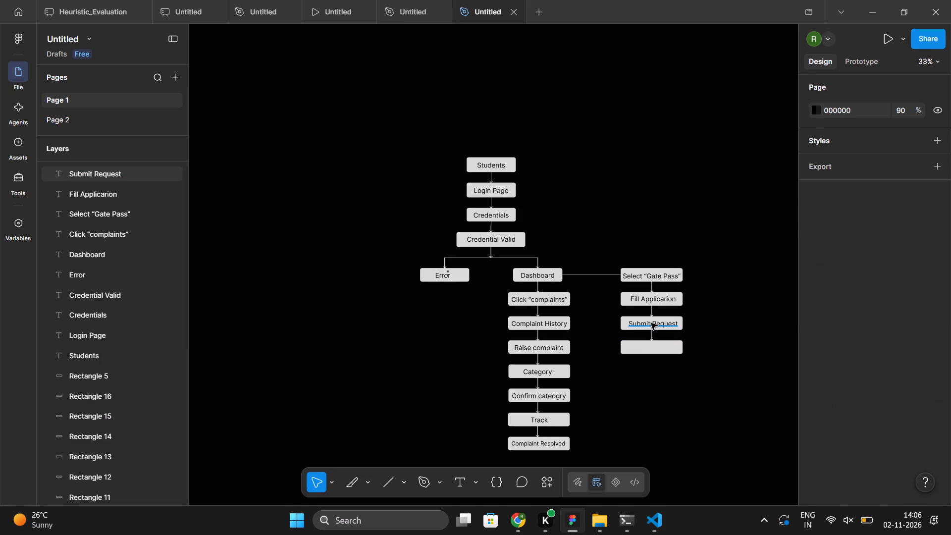
key(ctrl+d)
drag(649, 323, 649, 346)
triple_click(649, 346)
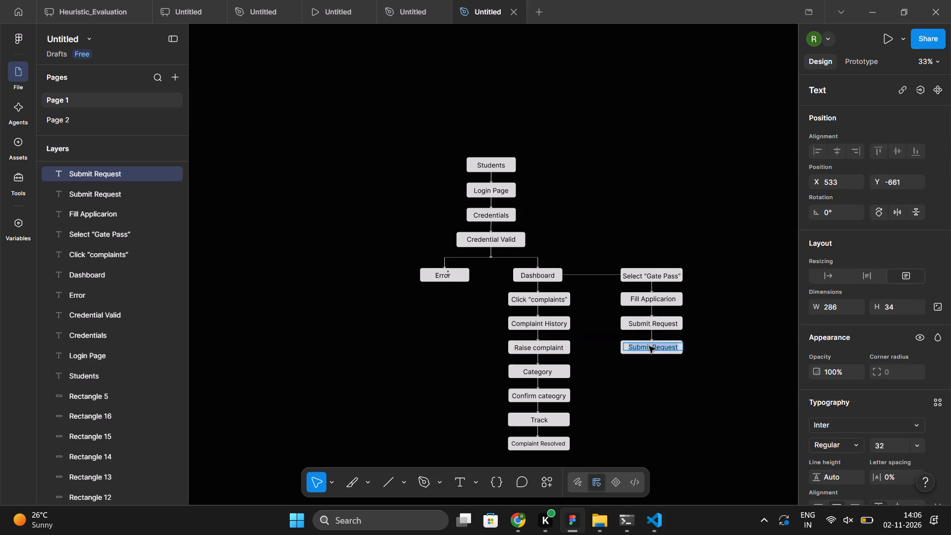
key(BackSpace)
key(r)
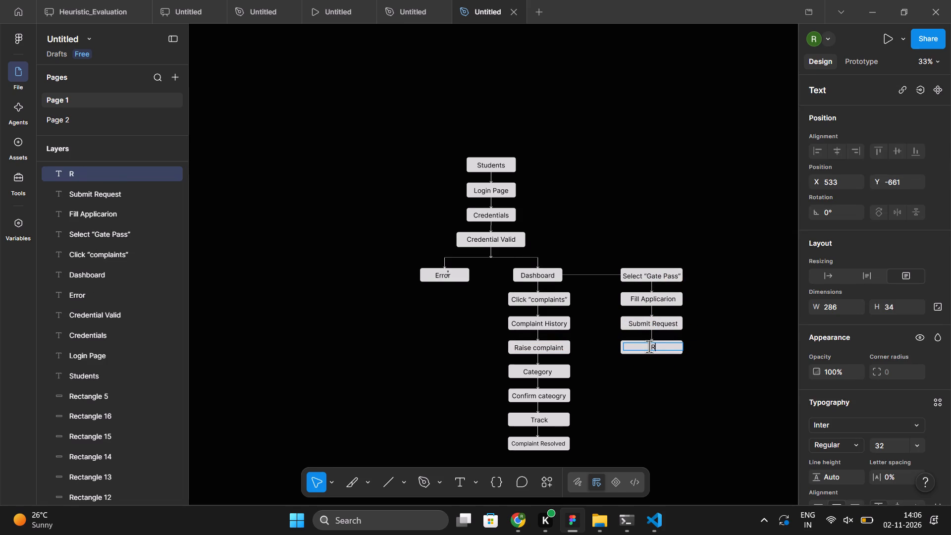
text(eview)
key(space)
key(w)
key(BackSpace)
key(r)
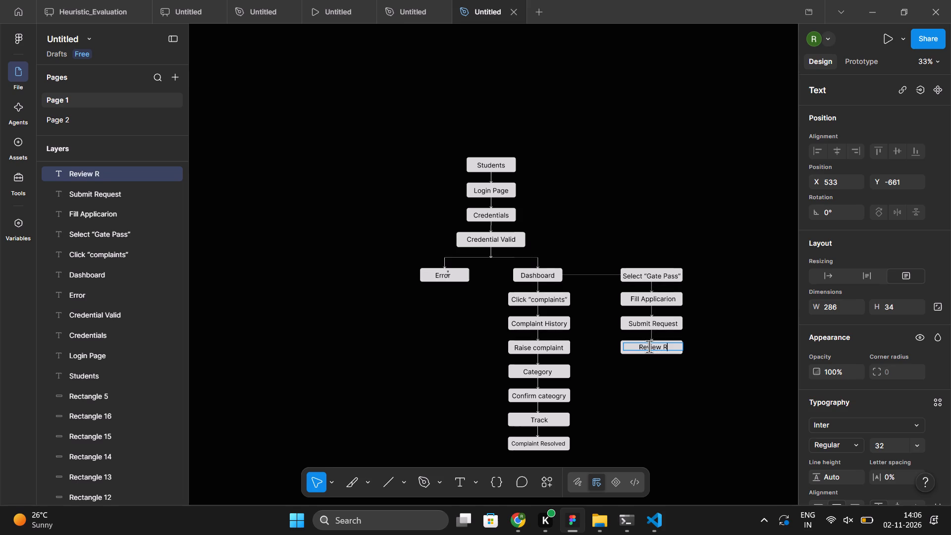
text(equest)
click(667, 388)
click(667, 403)
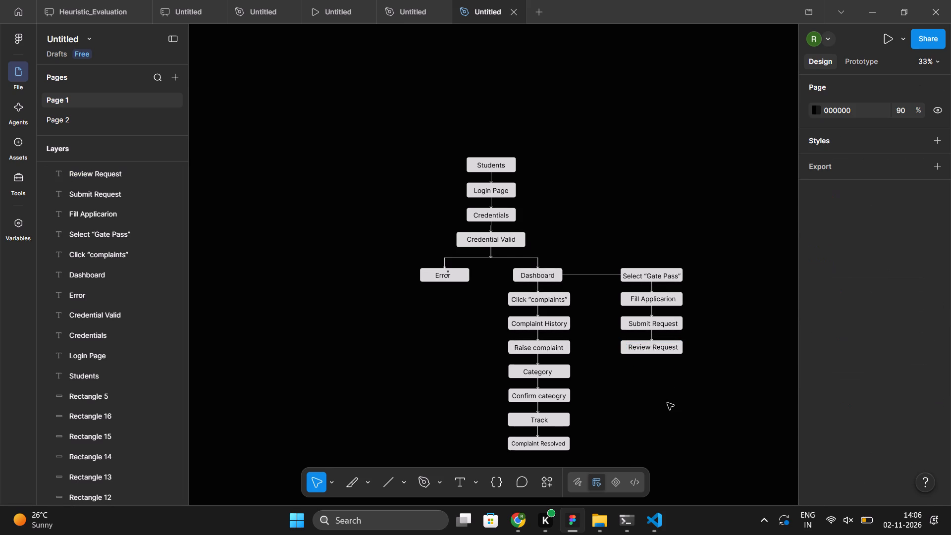
scroll(663, 389, down, 1)
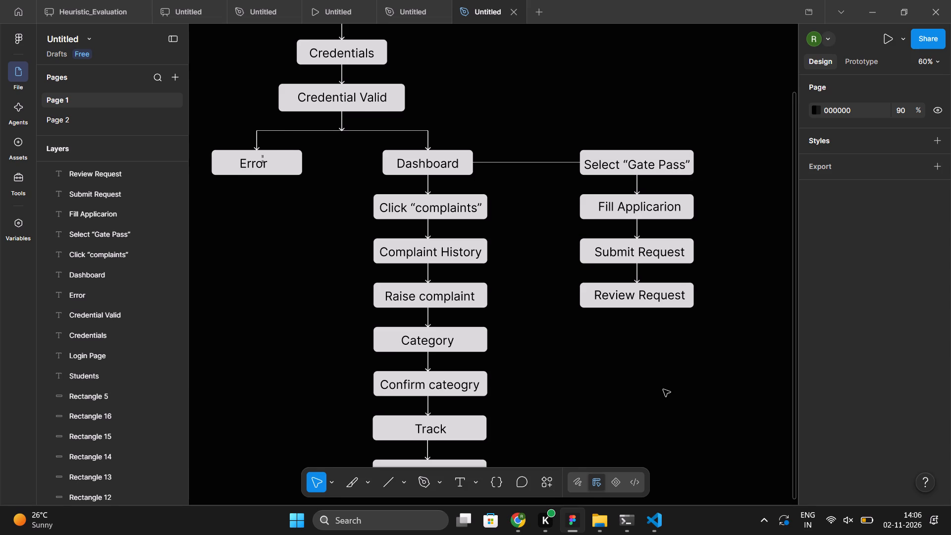
Nudge the gate pass labels within their boxes, setting Review Request at Y -658 and Submit Request at X 526, Y -775.
click(651, 295)
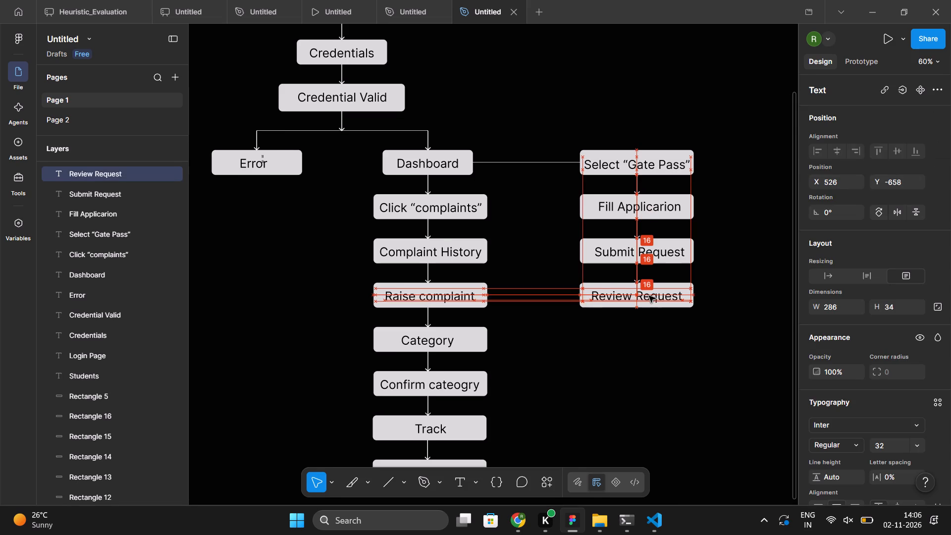
click(677, 386)
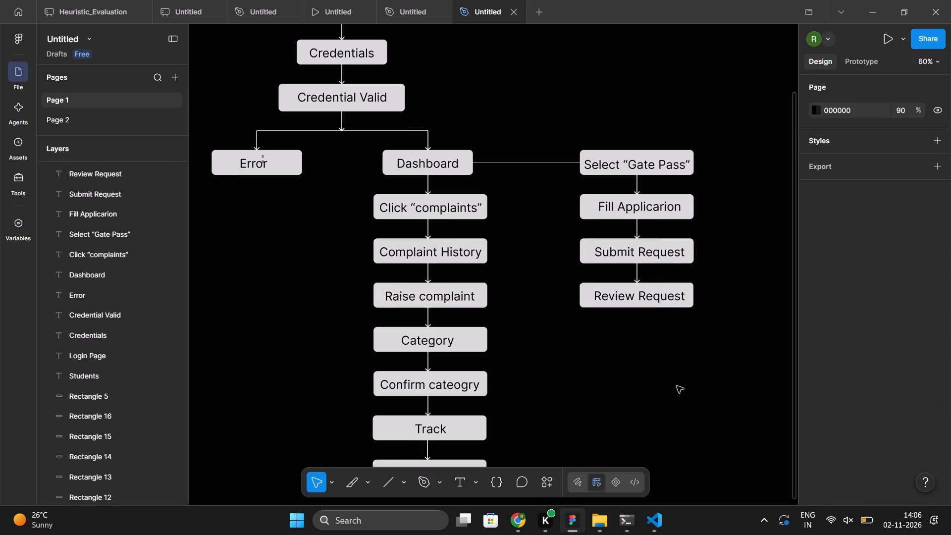
click(653, 256)
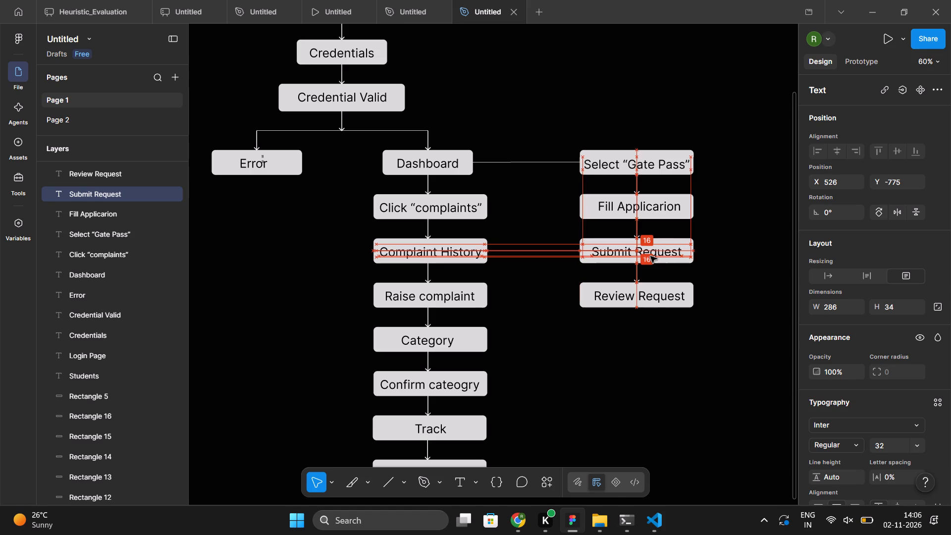
Correct the second gate pass label's spelling to “Fill Application” and centre the label in its box.
click(659, 215)
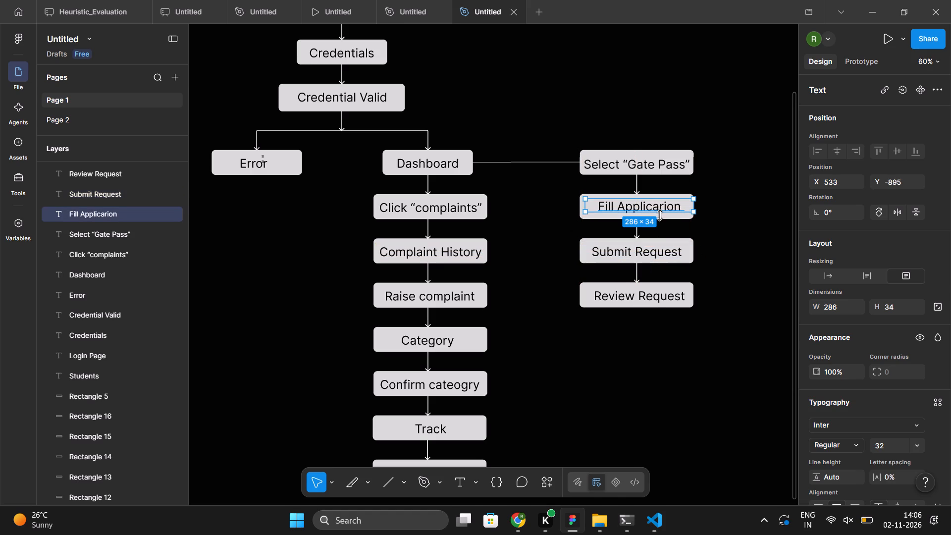
double_click(662, 205)
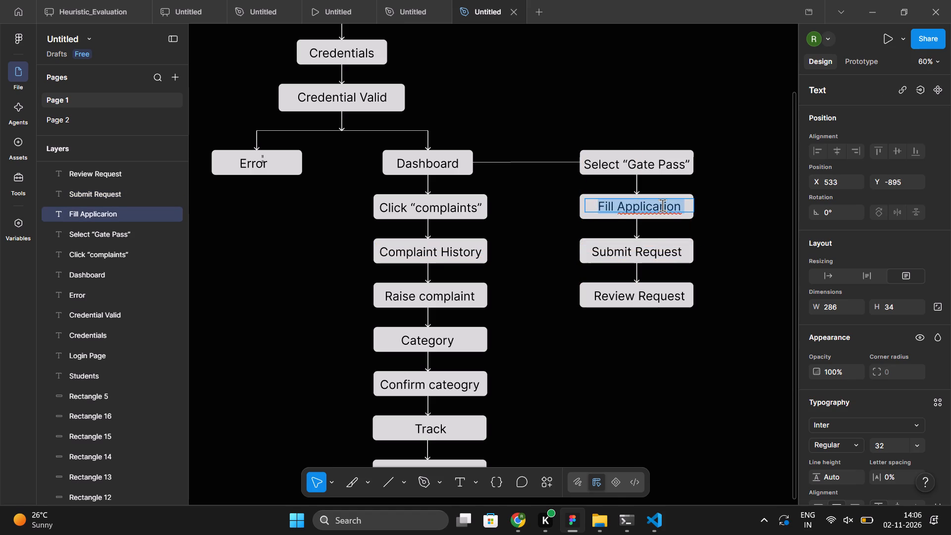
click(662, 205)
key(BackSpace)
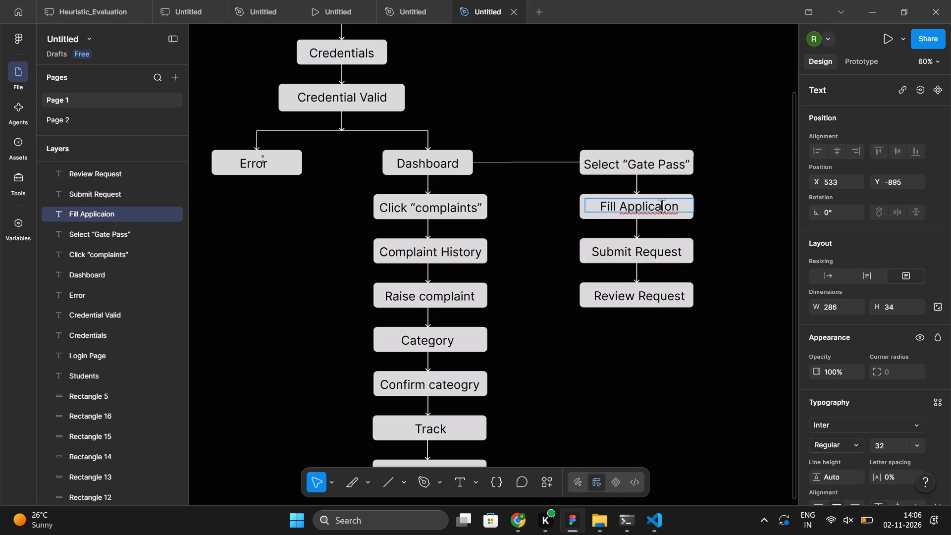
key(t)
click(682, 374)
click(672, 377)
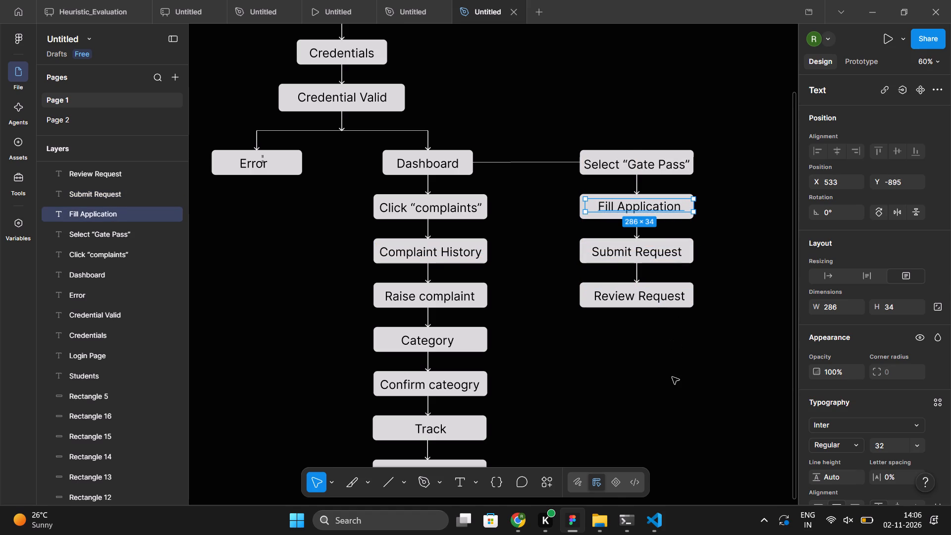
click(647, 210)
click(672, 377)
Check the gate pass flow in ChatGPT, then in Figma duplicate the arrow above Review Request and place the copy below that box at X 669, Y -608.
scroll(672, 377, down, 1)
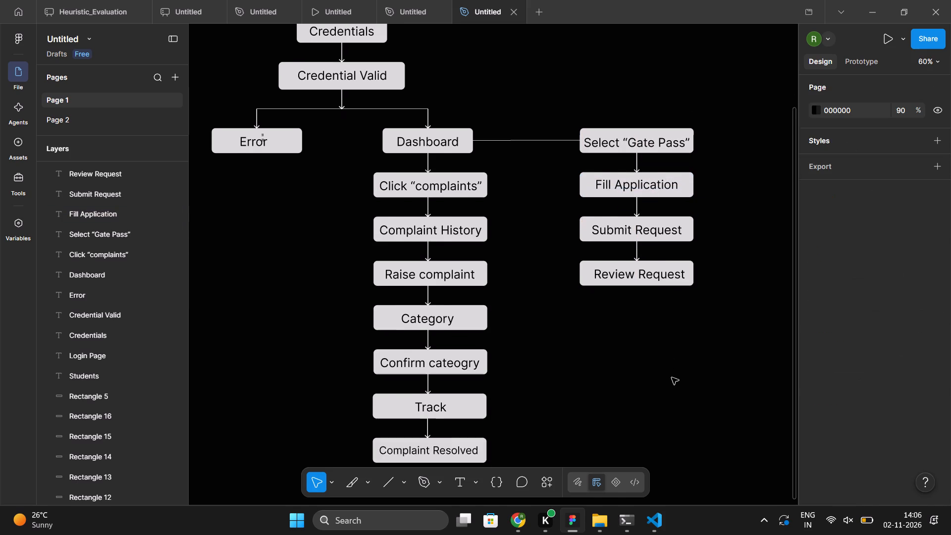
scroll(672, 377, down, 1)
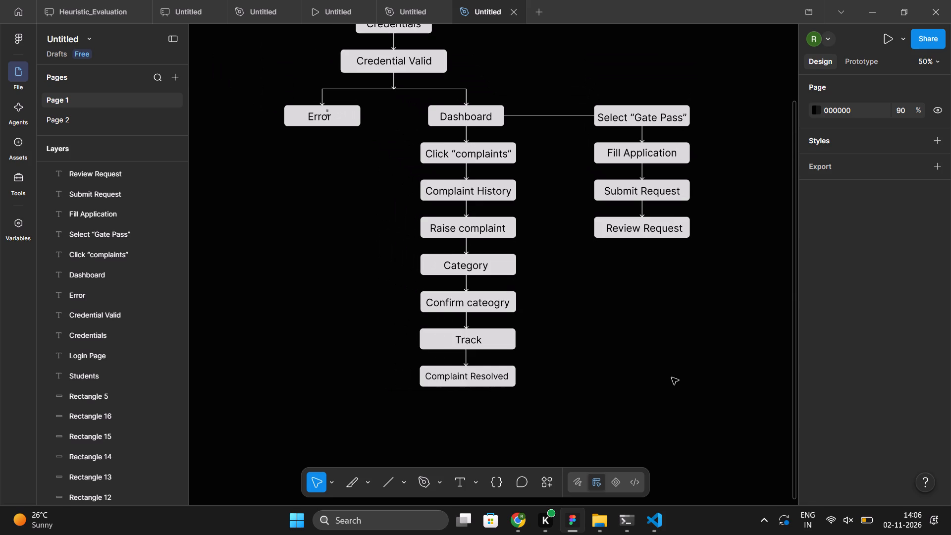
click(525, 517)
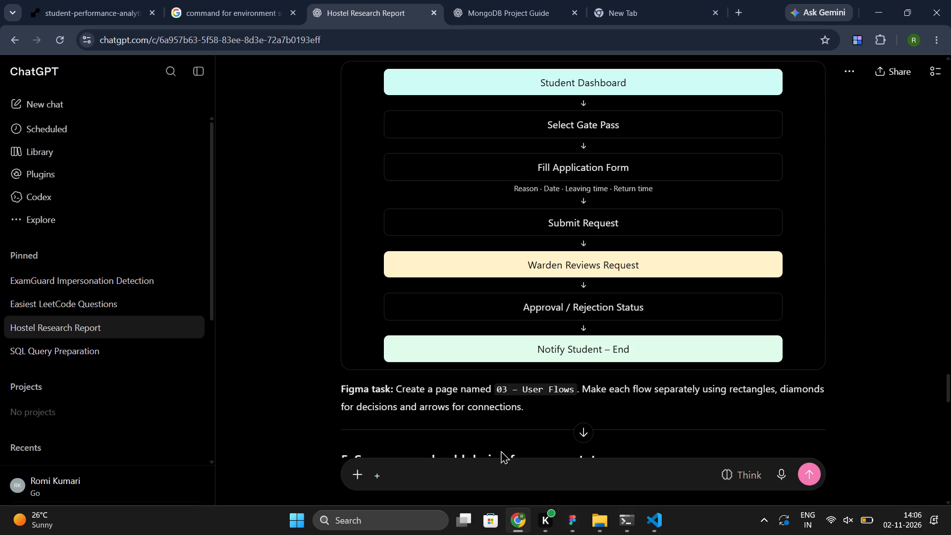
scroll(495, 420, down, 1)
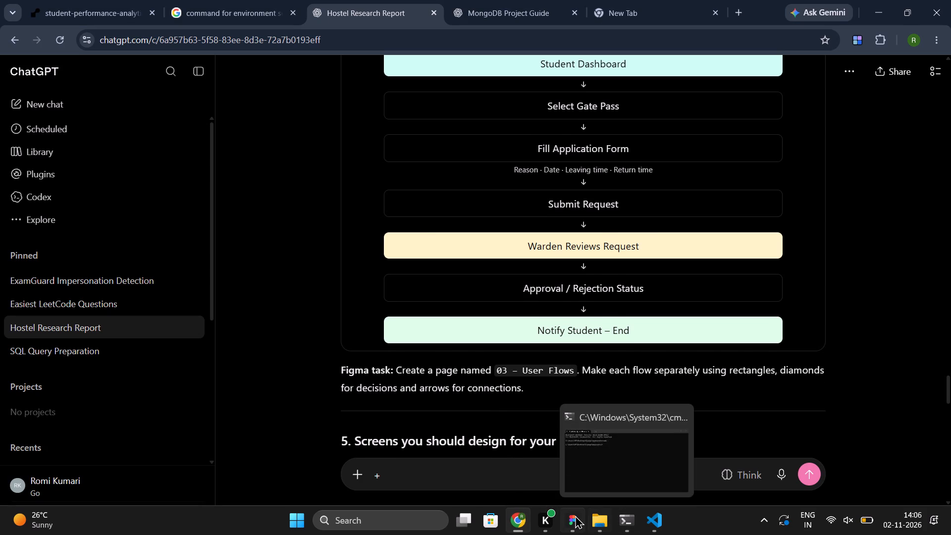
click(574, 515)
click(644, 210)
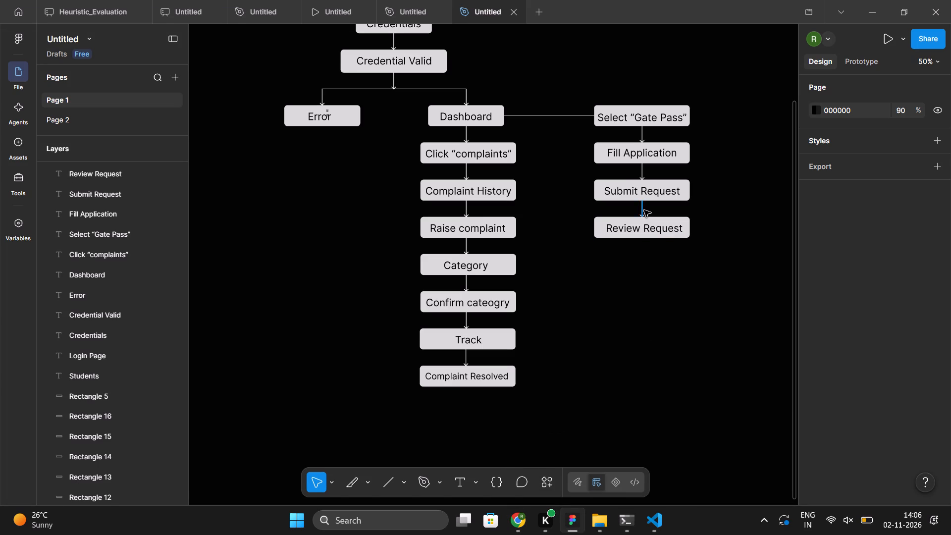
key(ctrl+d)
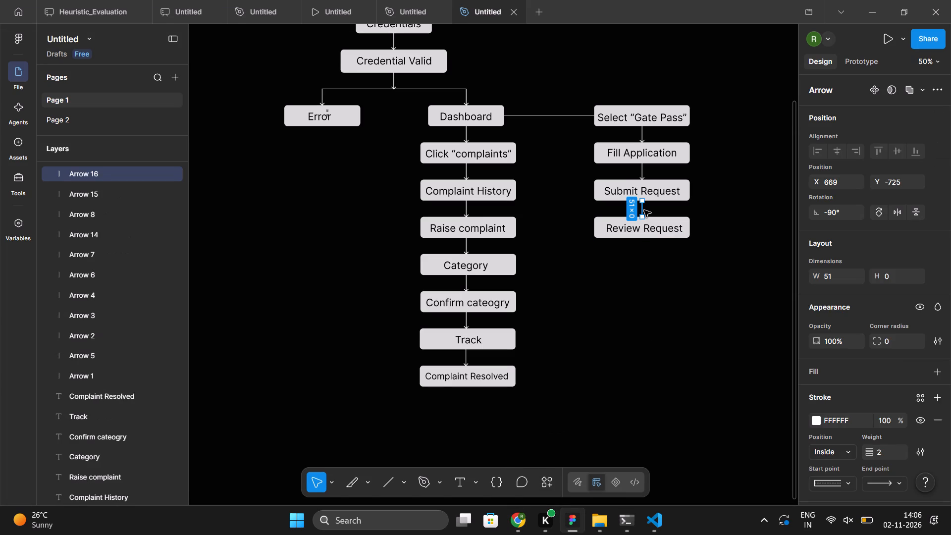
drag(644, 210, 643, 251)
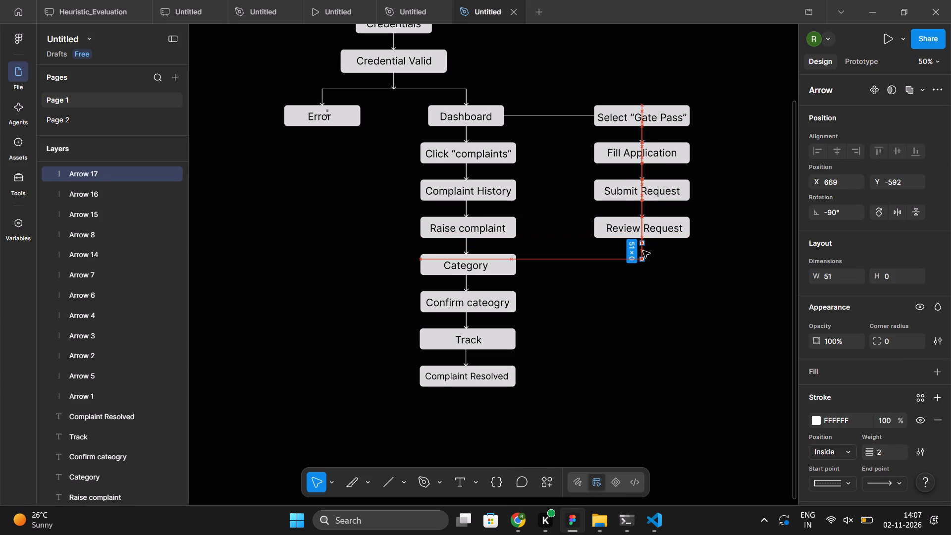
drag(643, 251, 643, 248)
click(680, 301)
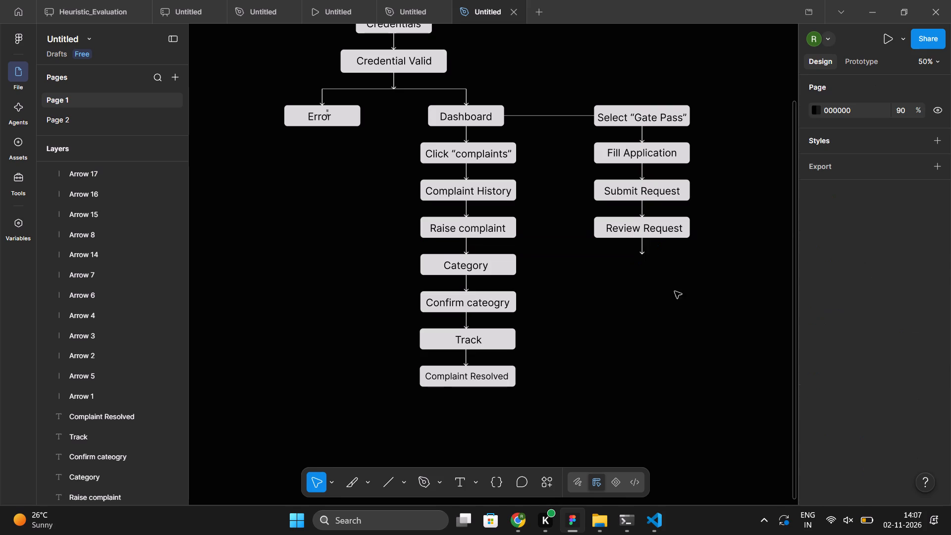
Duplicate the Review Request box without its label and place the copy under the new arrow at X 518, Y -557.
click(599, 234)
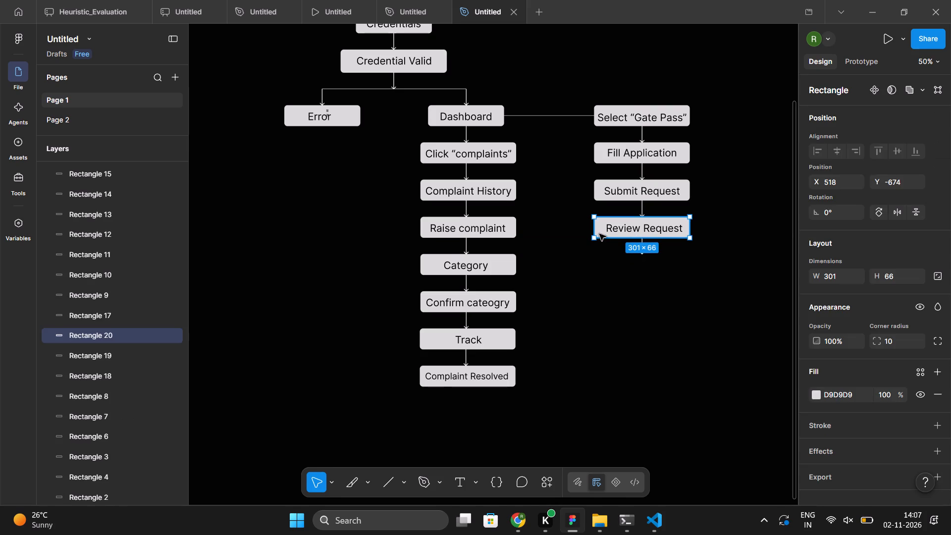
key(ctrl+d)
drag(599, 231, 601, 252)
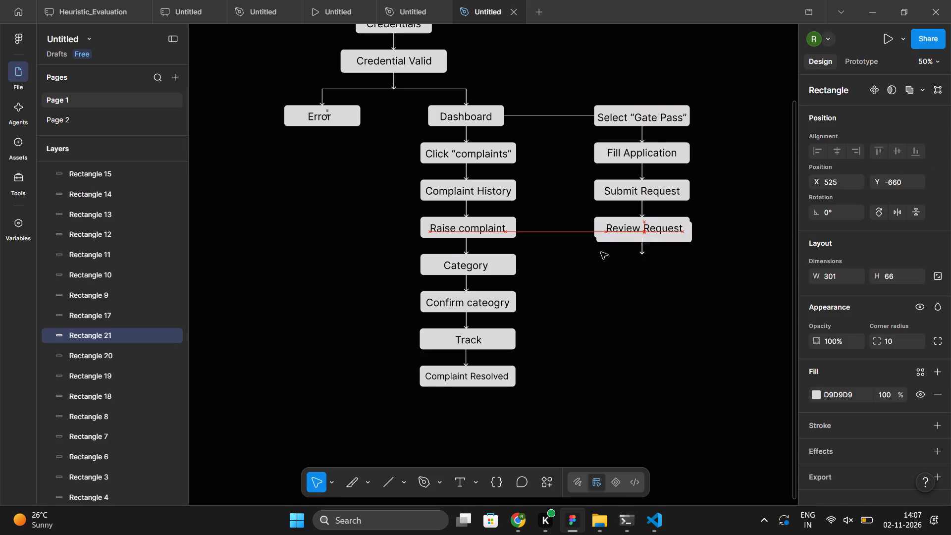
drag(601, 252, 601, 267)
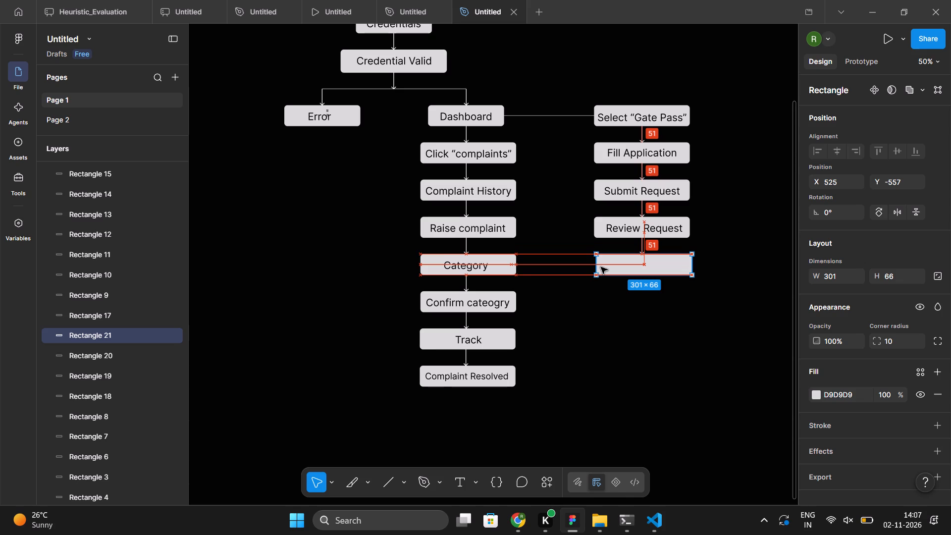
drag(601, 267, 599, 269)
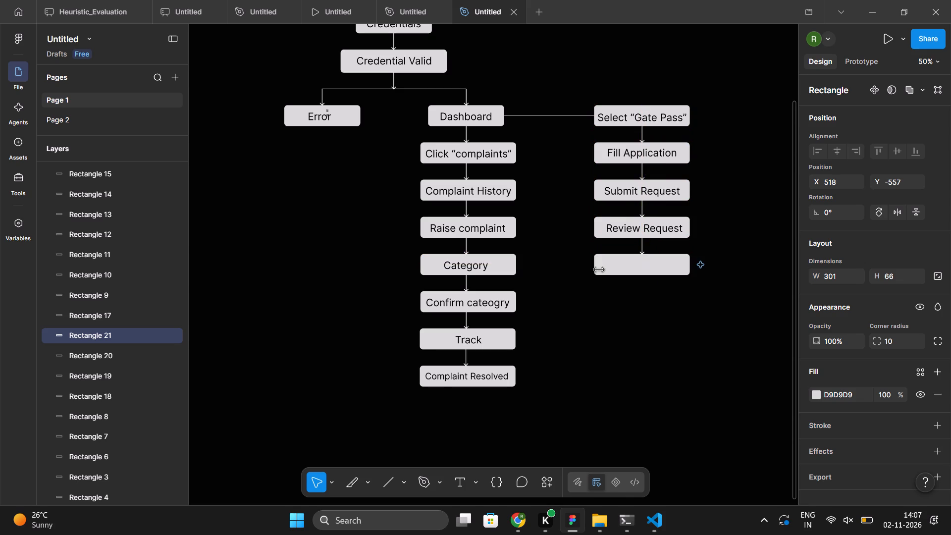
After checking the flow in ChatGPT, return to Figma and duplicate the Review Request label onto the empty fifth gate pass box at X 533, Y -544.
click(521, 512)
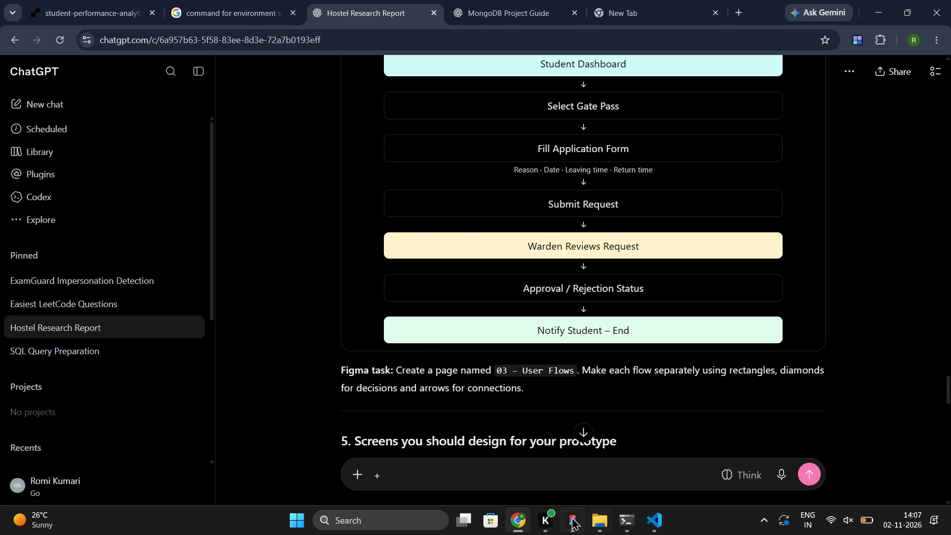
click(571, 517)
click(628, 234)
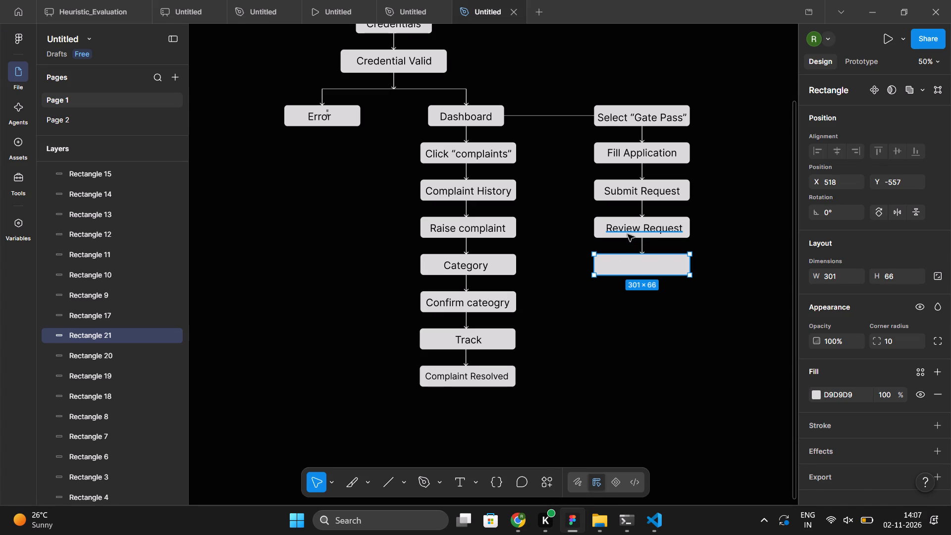
key(ctrl+d)
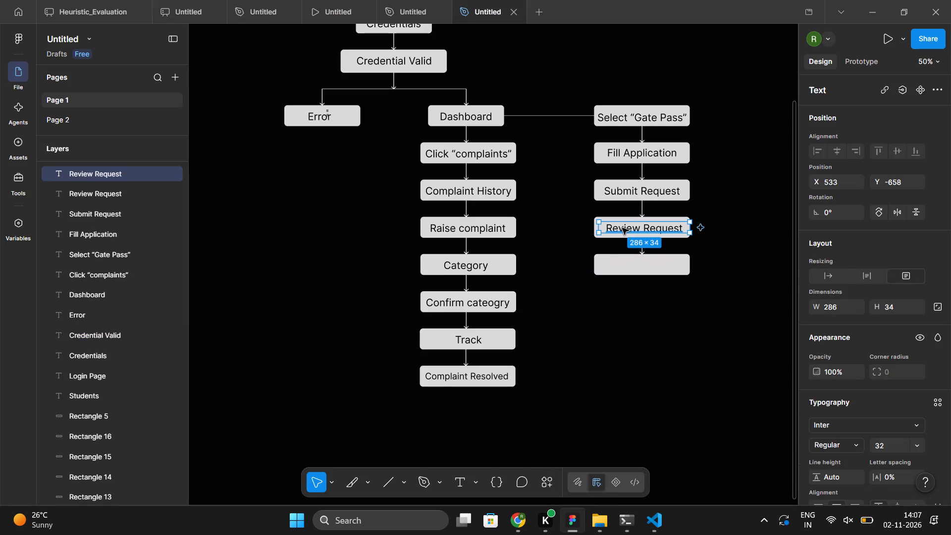
drag(622, 228, 622, 264)
Replace the duplicated label's text with “Reject/Approve” and centre the label in the fifth gate pass box.
triple_click(622, 264)
key(r)
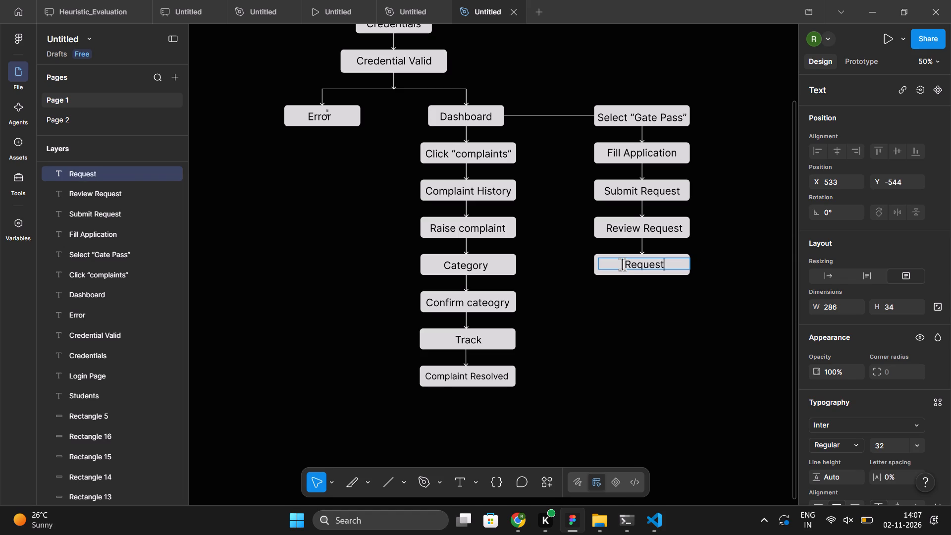
key(BackSpace)
key(BackSpace)
key(BackSpace)
key(BackSpace)
key(BackSpace)
key(BackSpace)
key(BackSpace)
text(eject)
key(slash)
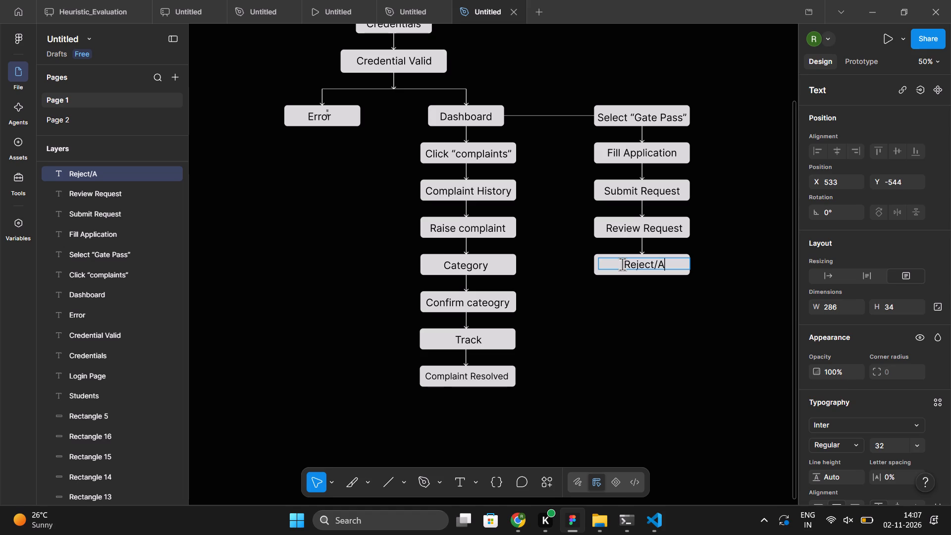
key(BackSpace)
key(BackSpace)
key(BackSpace)
key(BackSpace)
key(BackSpace)
key(BackSpace)
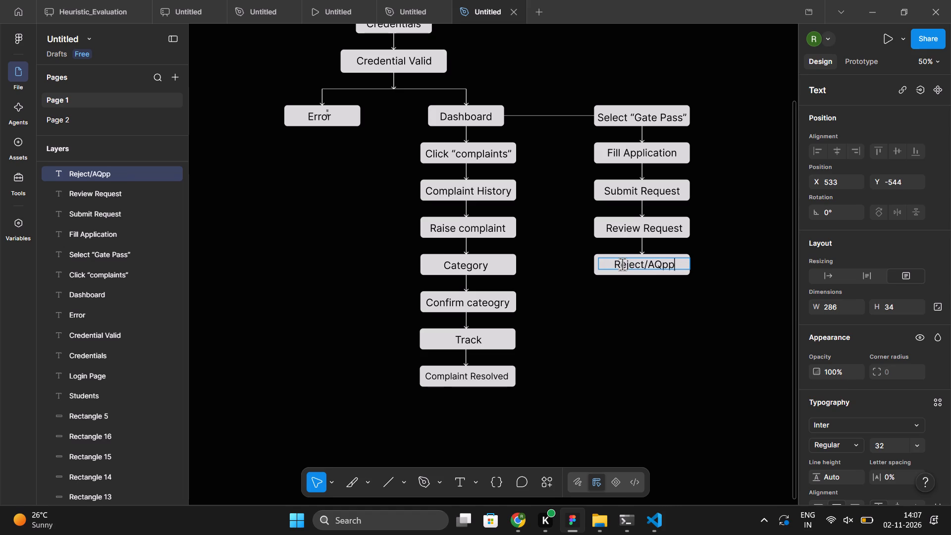
key(BackSpace)
key(BackSpace)
text(pprove)
click(675, 337)
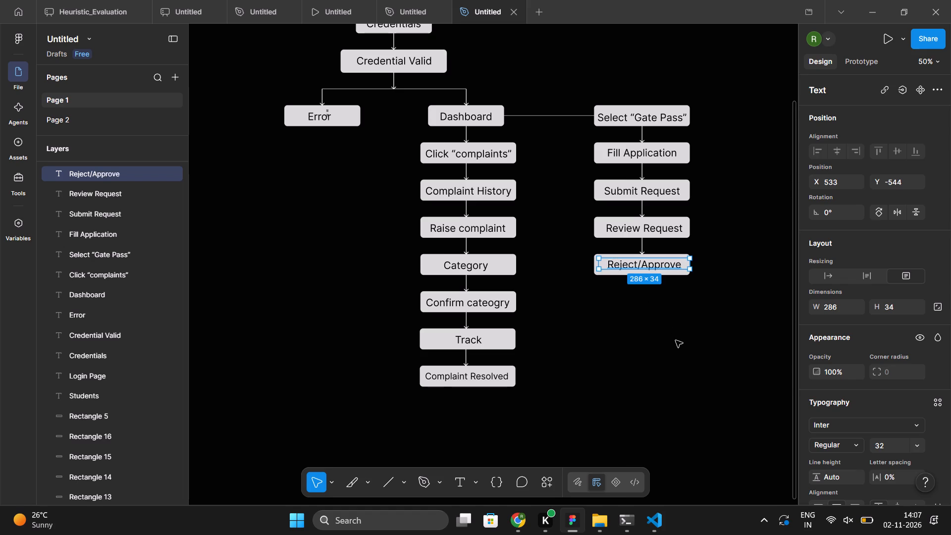
click(676, 340)
click(647, 268)
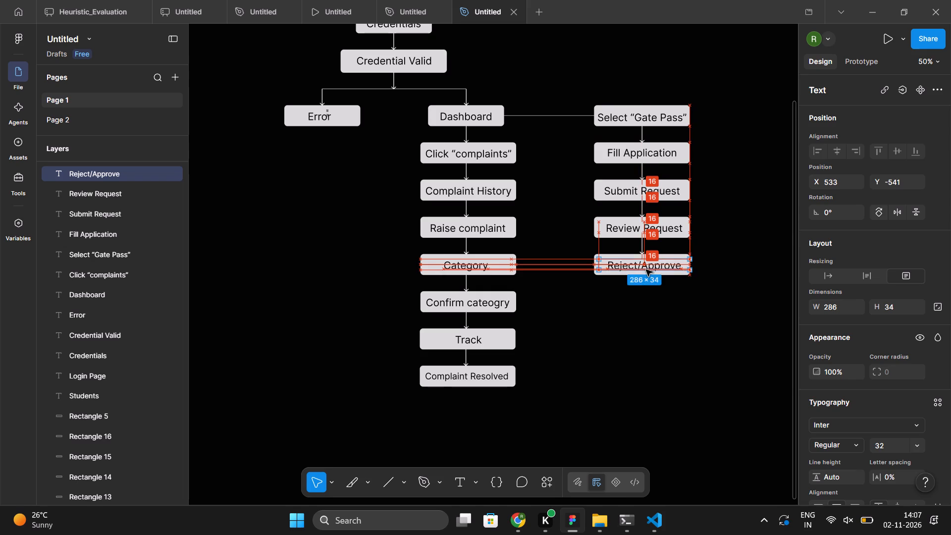
click(669, 349)
Check the gate pass flow in ChatGPT, then in Figma duplicate the arrow above the Reject/Approve box.
click(508, 523)
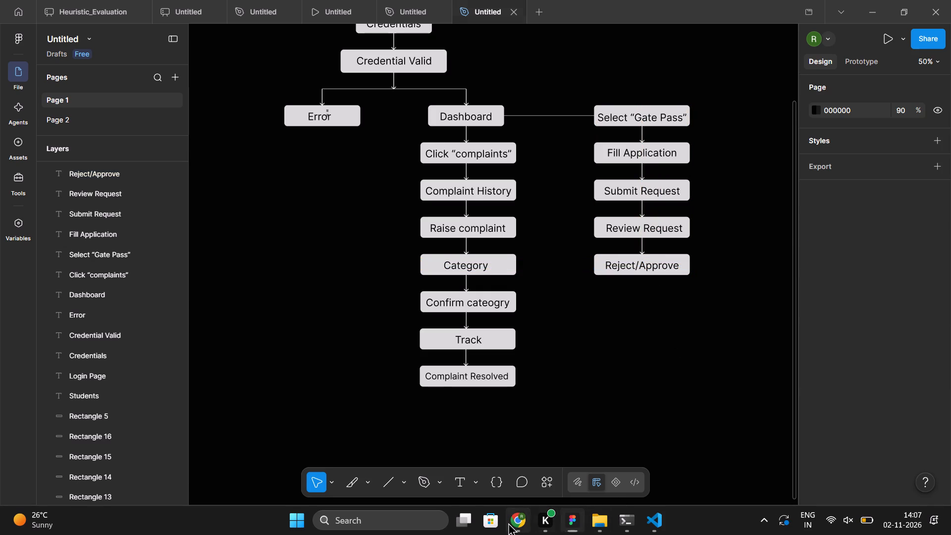
scroll(584, 320, down, 1)
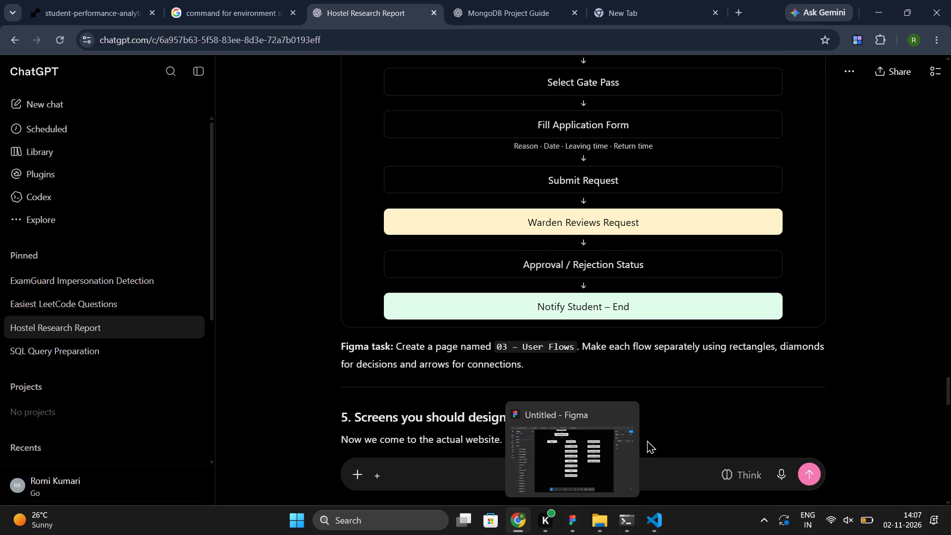
click(564, 520)
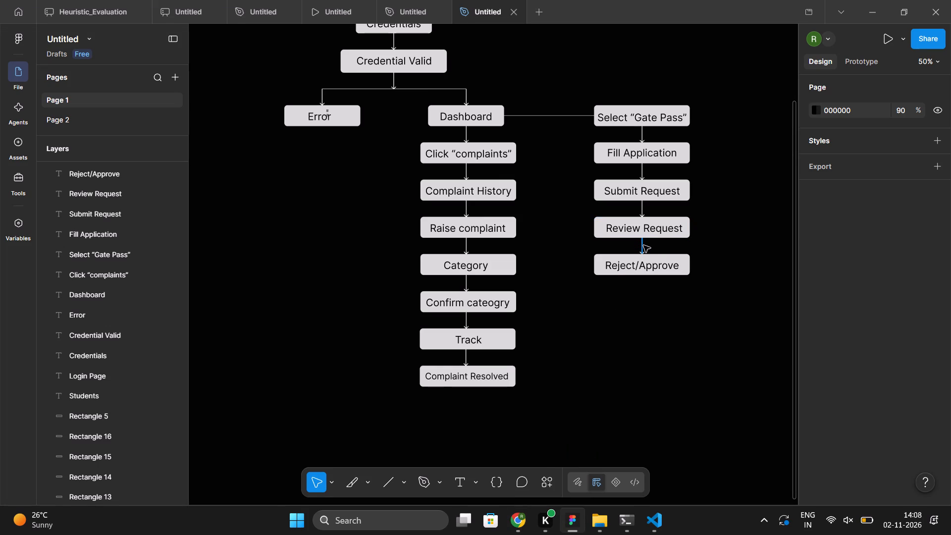
click(643, 245)
key(ctrl+d)
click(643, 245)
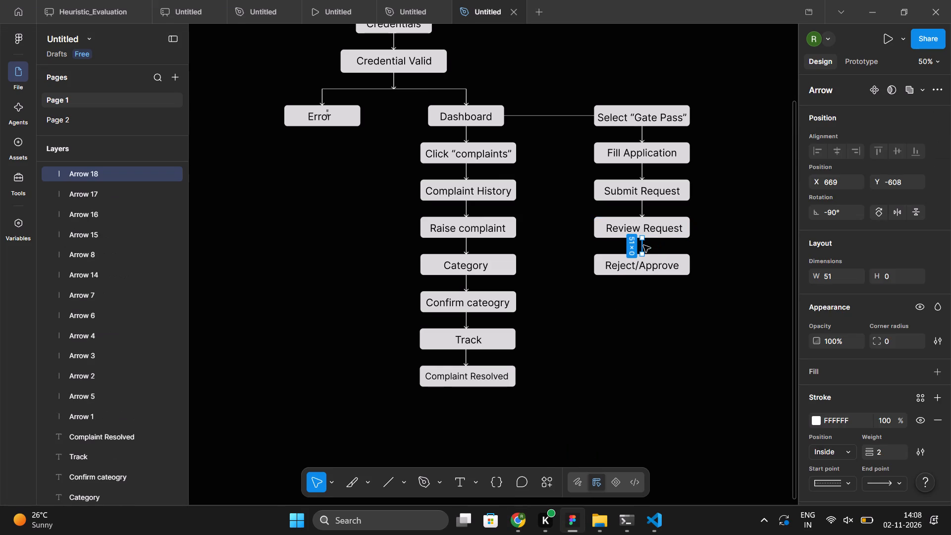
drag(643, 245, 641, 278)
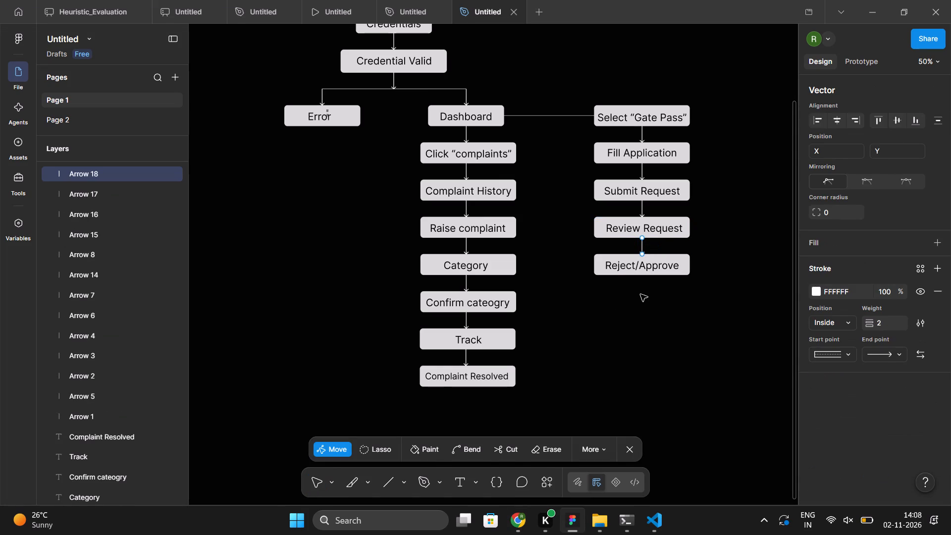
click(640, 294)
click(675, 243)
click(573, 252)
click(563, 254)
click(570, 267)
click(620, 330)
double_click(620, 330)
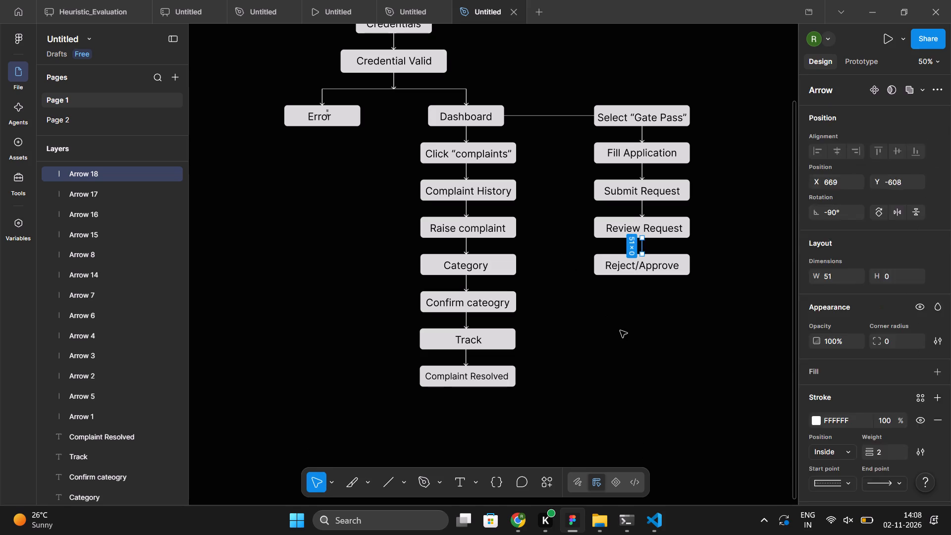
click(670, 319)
Place the duplicated arrow directly below the Reject/Approve box at Y -491, lined up with the other gate pass arrows.
click(640, 250)
key(ctrl+d)
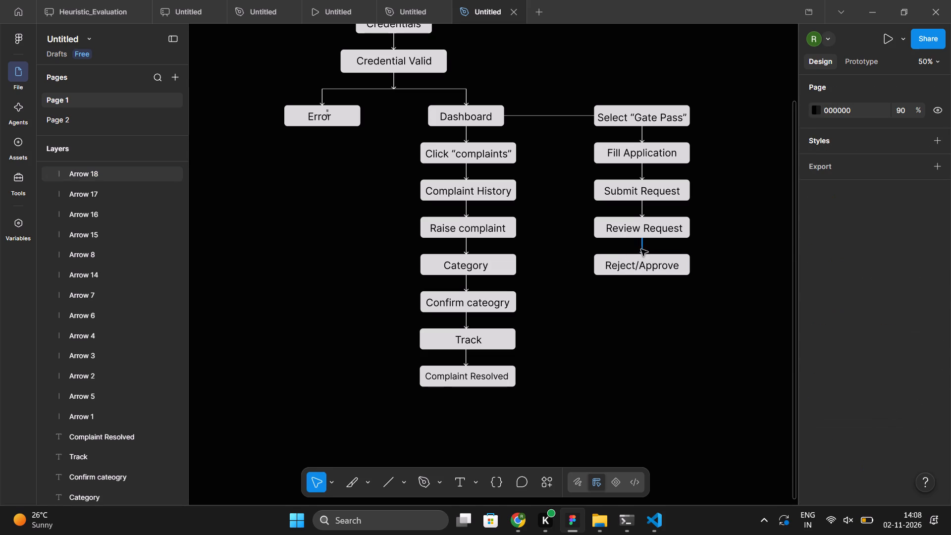
drag(641, 247, 638, 283)
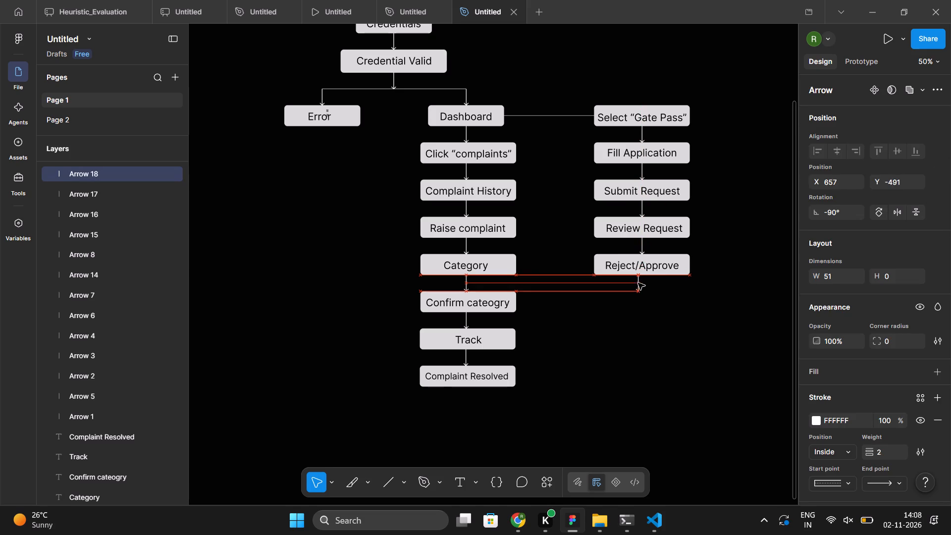
drag(638, 283, 639, 287)
drag(639, 287, 641, 287)
click(664, 318)
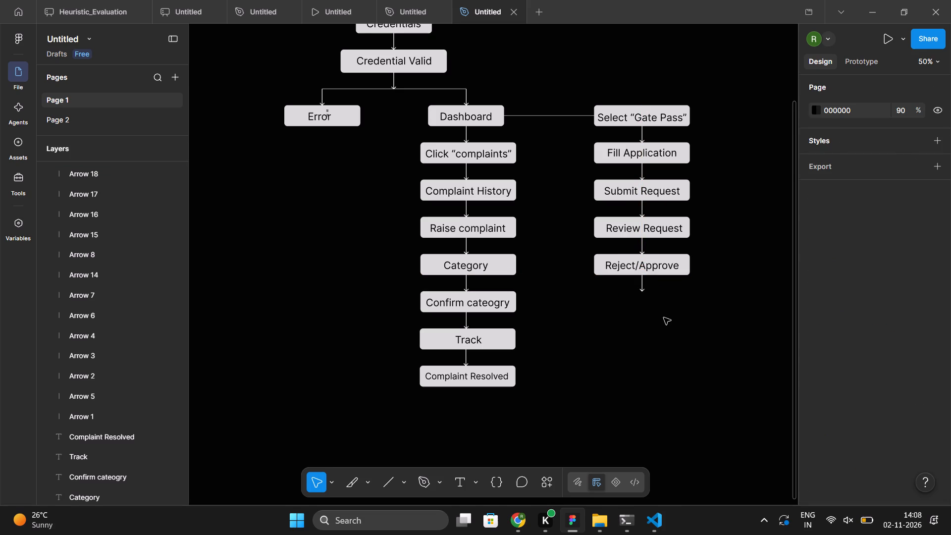
Duplicate the Reject/Approve box without its label and place the copy under the new arrow at X 518, Y -440.
click(687, 267)
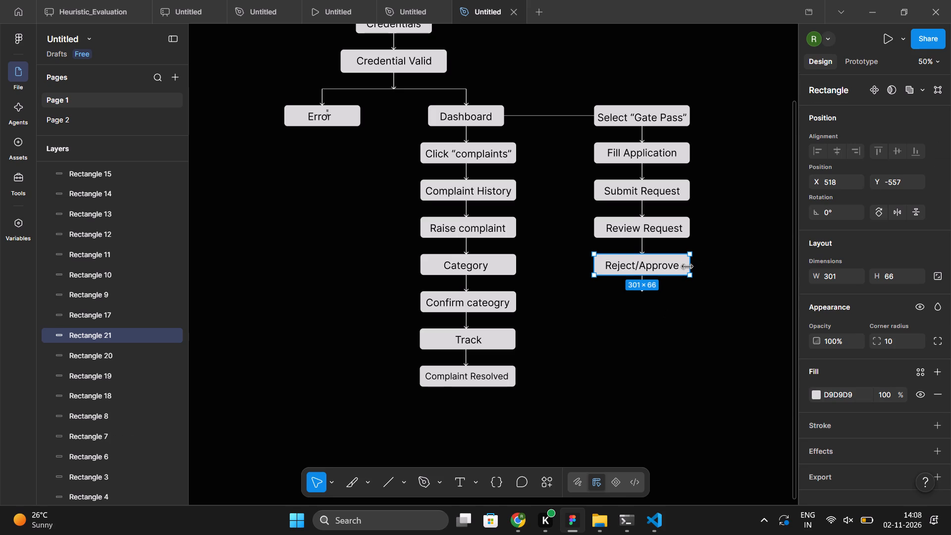
key(ctrl+d)
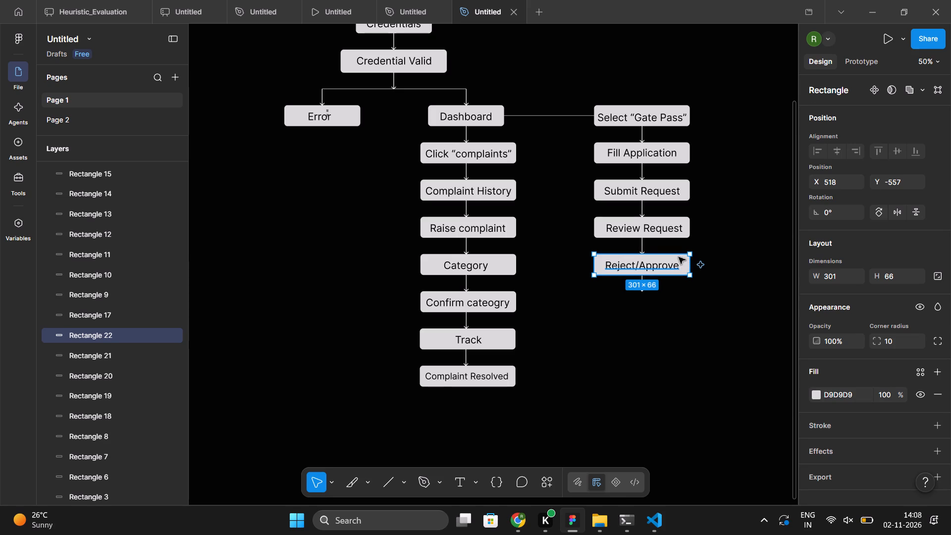
click(677, 257)
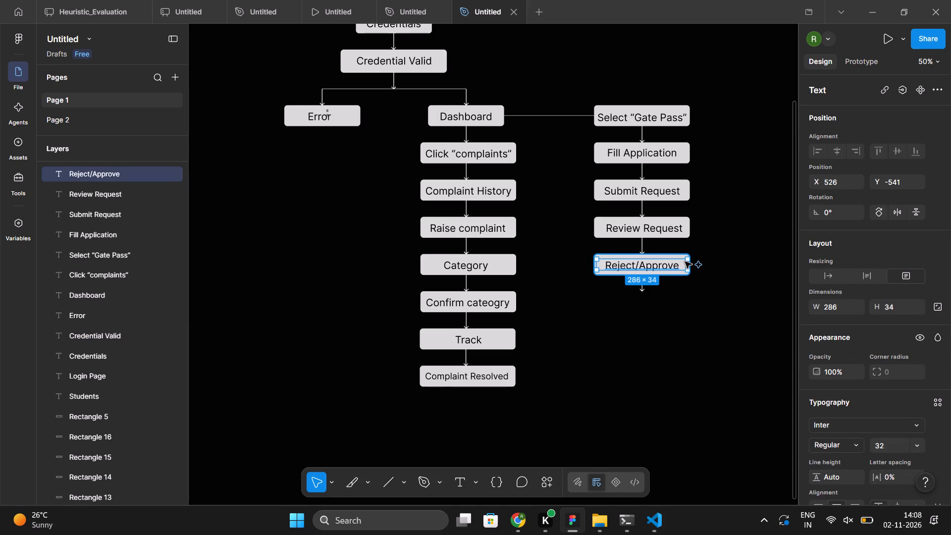
click(687, 295)
click(684, 271)
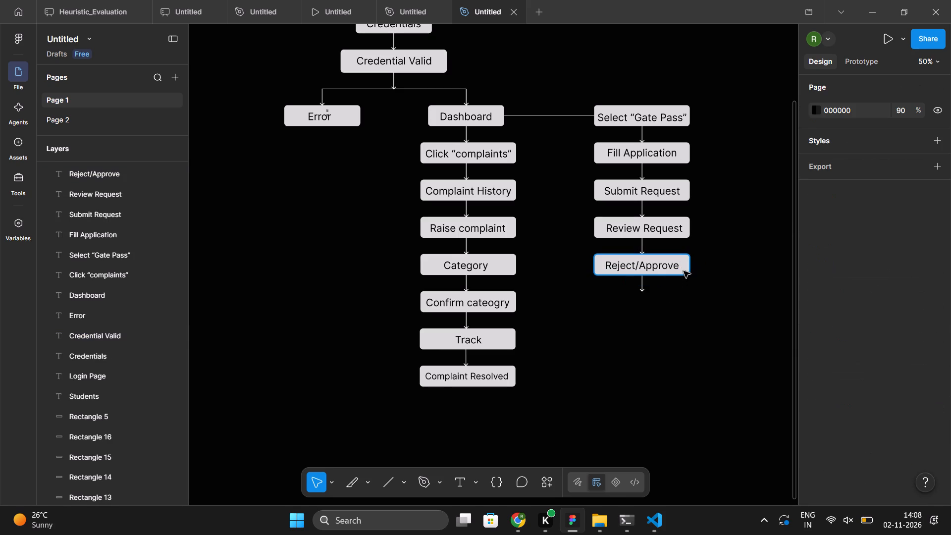
key(ctrl+d)
drag(684, 269, 684, 306)
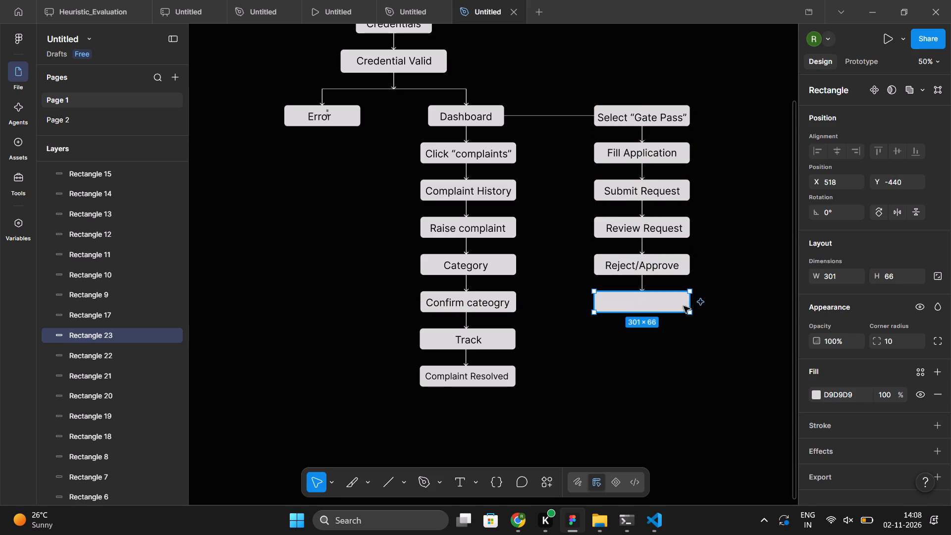
Change the fifth gate pass box's label to “Reject/Approved”.
double_click(677, 264)
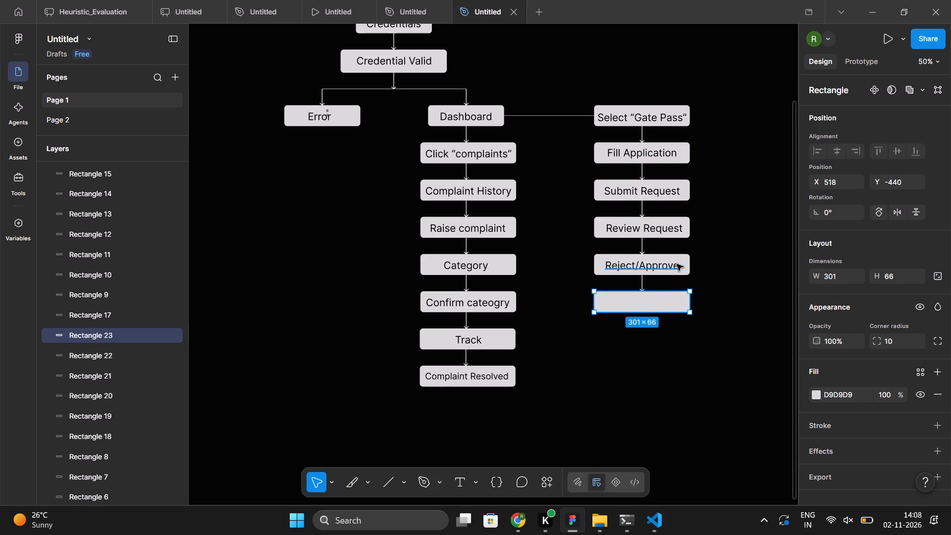
click(677, 264)
key(d)
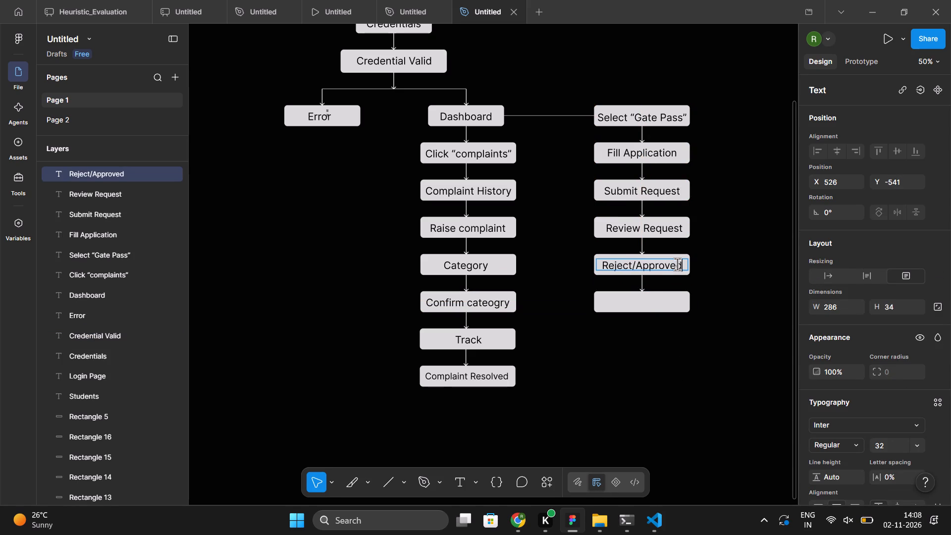
click(687, 379)
click(670, 389)
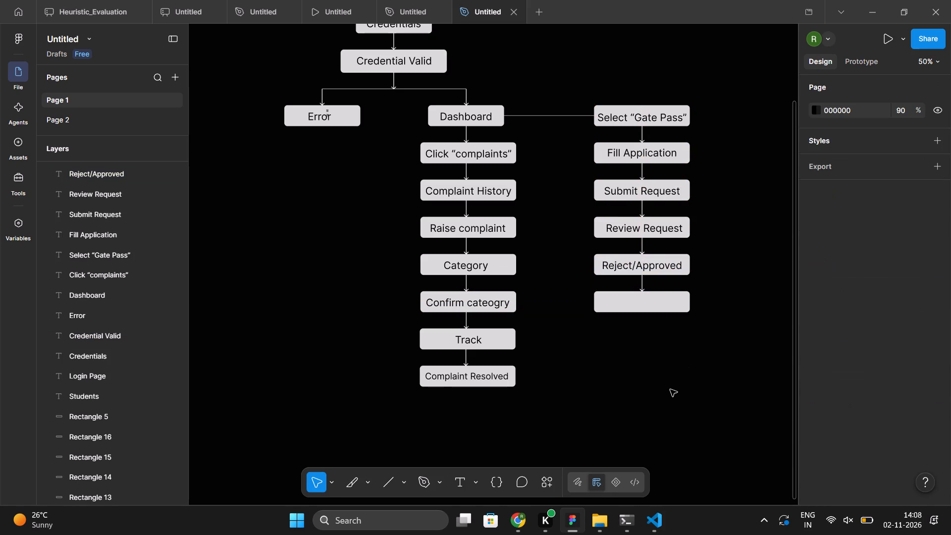
Duplicate the Reject/Approved label onto the empty sixth gate pass box at X 533, Y -427.
click(666, 267)
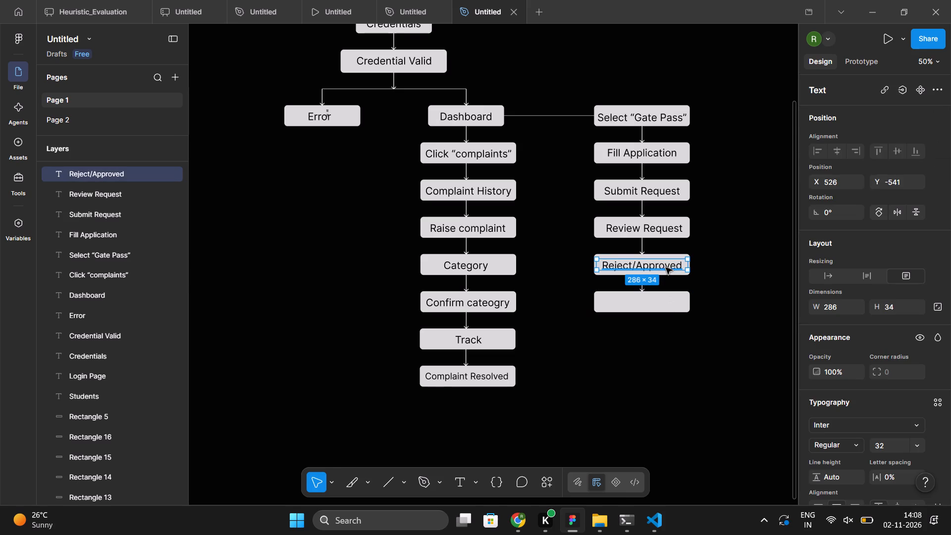
key(ctrl+d)
drag(664, 267, 666, 302)
After checking the flow's final stage in ChatGPT, return to Figma and replace the duplicated label's text with “Notify - End”.
click(524, 517)
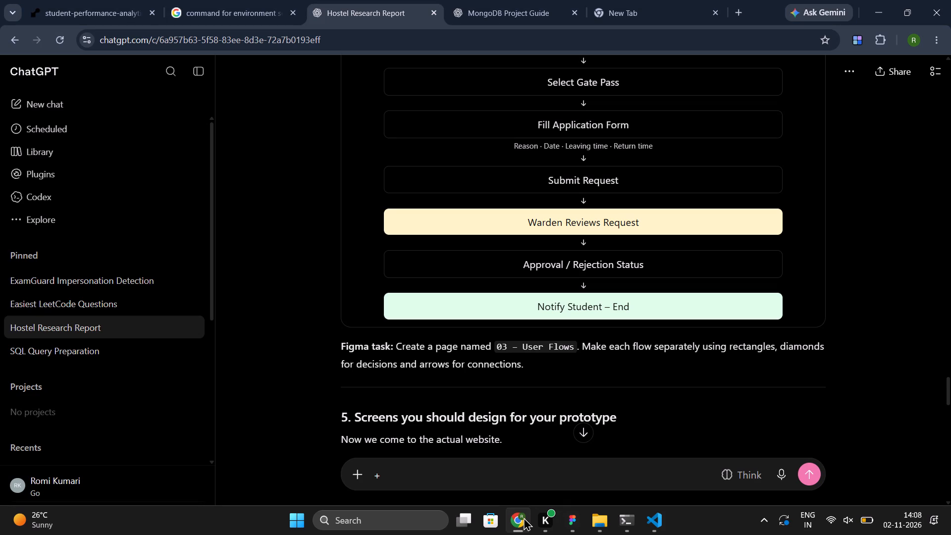
click(578, 519)
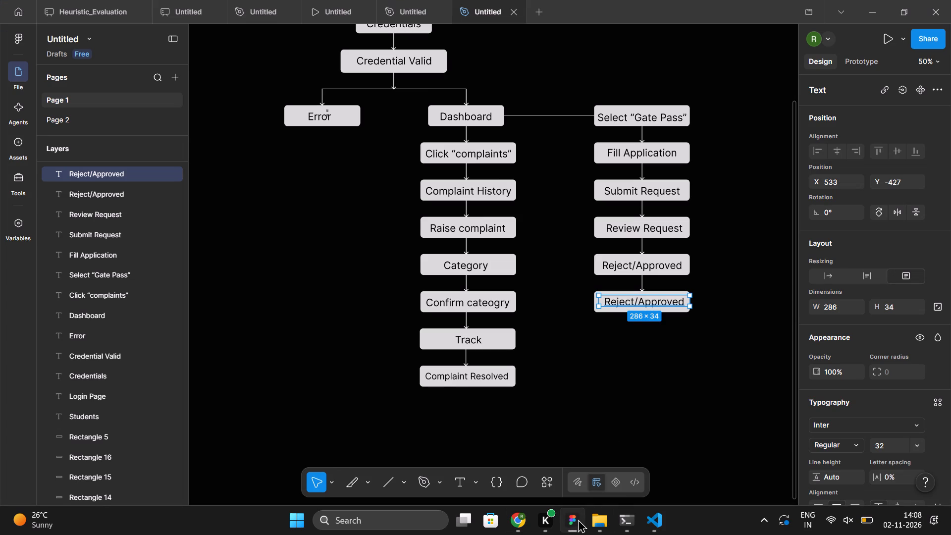
triple_click(655, 302)
key(BackSpace)
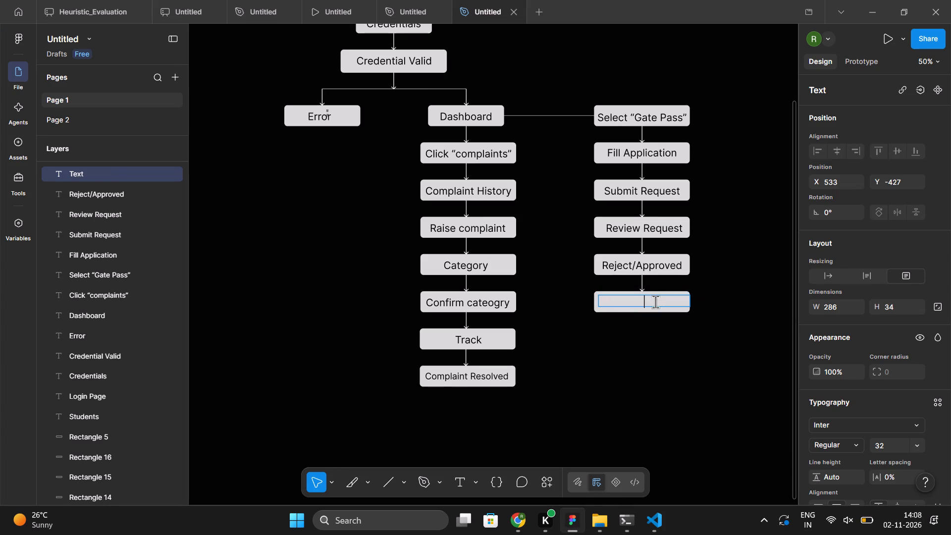
key(BackSpace)
text(tify)
key(space)
click(730, 399)
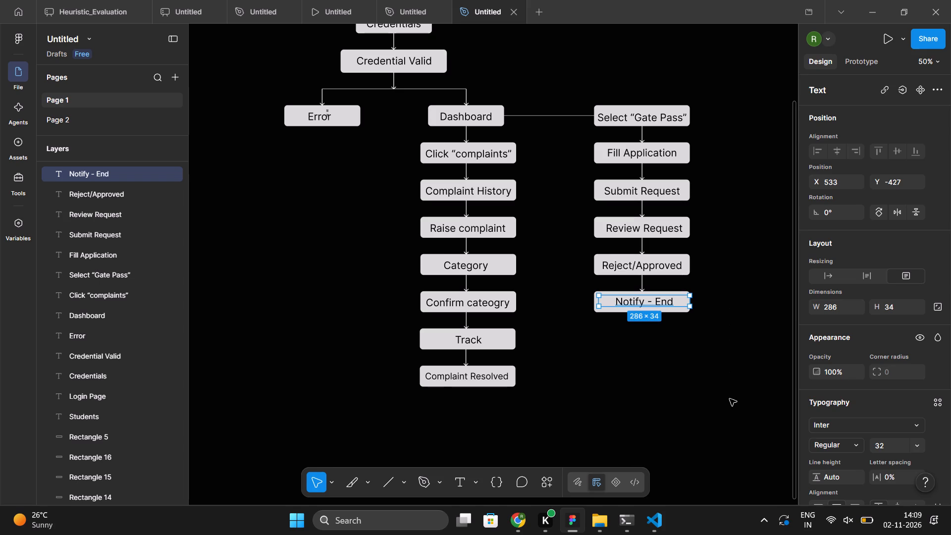
click(508, 430)
Read through ChatGPT's recommended prototype screens and work checklist, then return to Figma and look over the whole flow diagram.
click(513, 532)
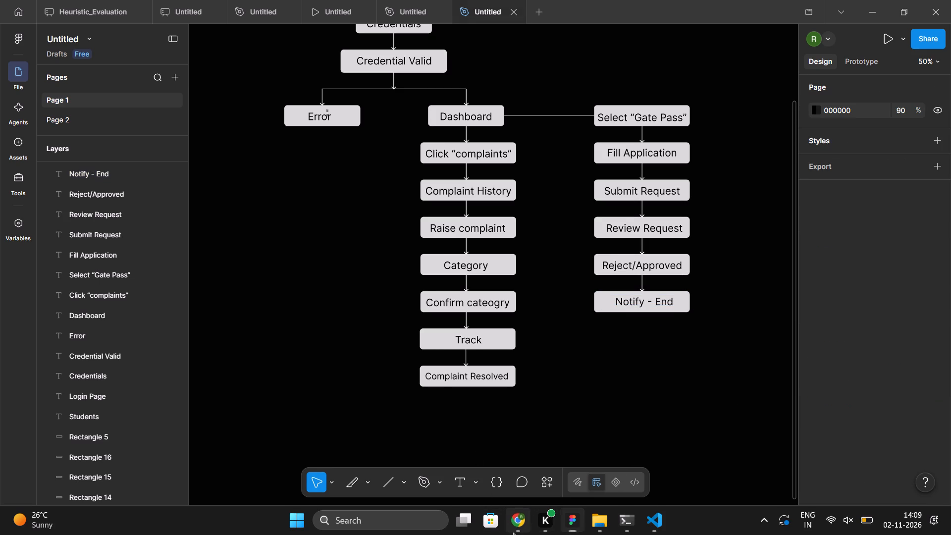
scroll(545, 358, down, 3)
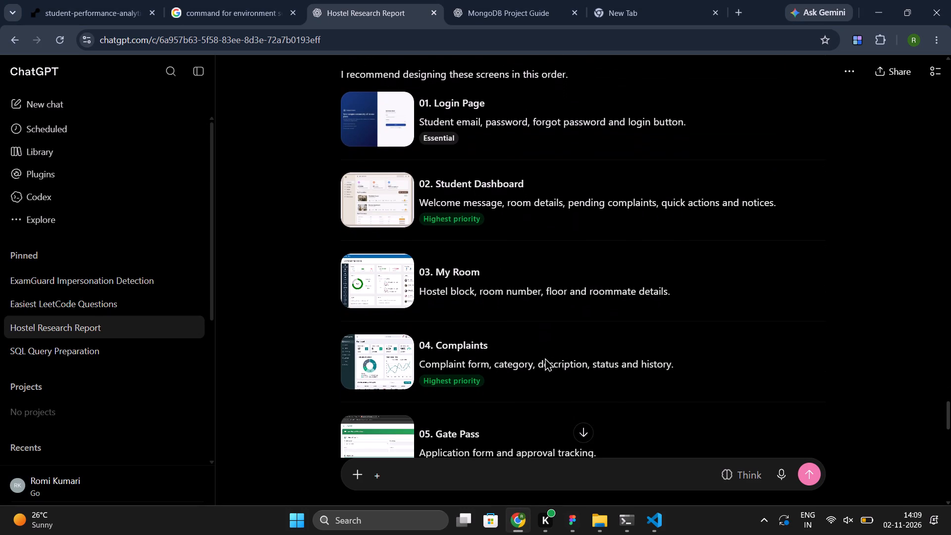
scroll(545, 358, down, 1)
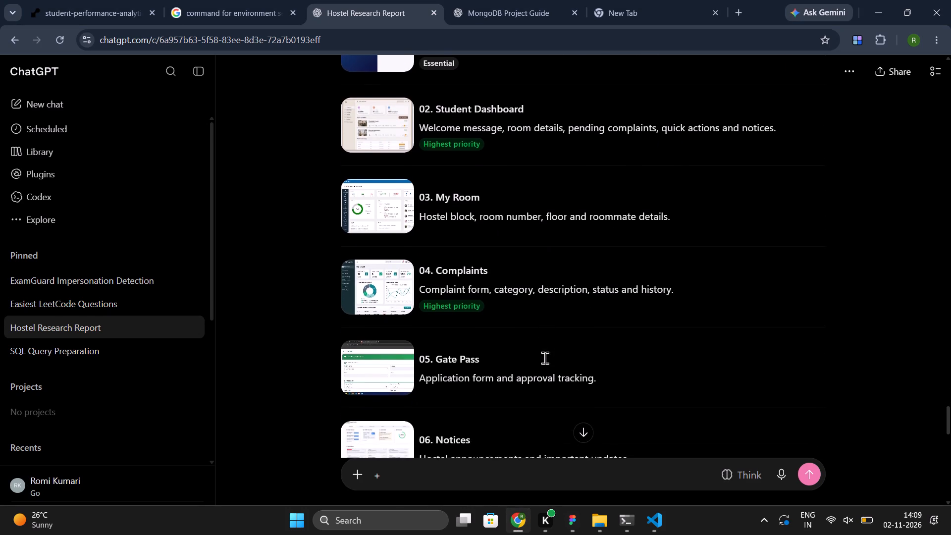
scroll(545, 358, down, 3)
scroll(545, 358, up, 5)
scroll(545, 358, down, 7)
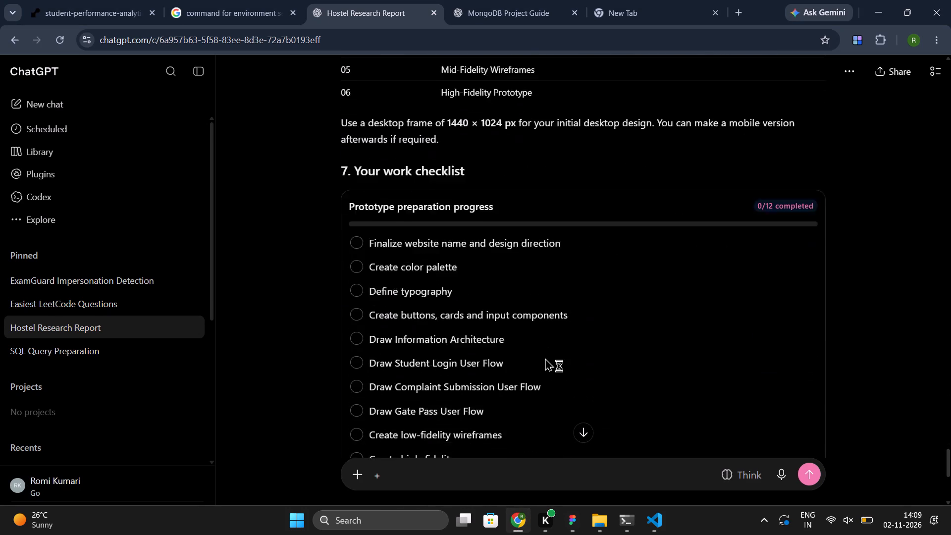
scroll(545, 358, up, 1)
scroll(545, 358, down, 2)
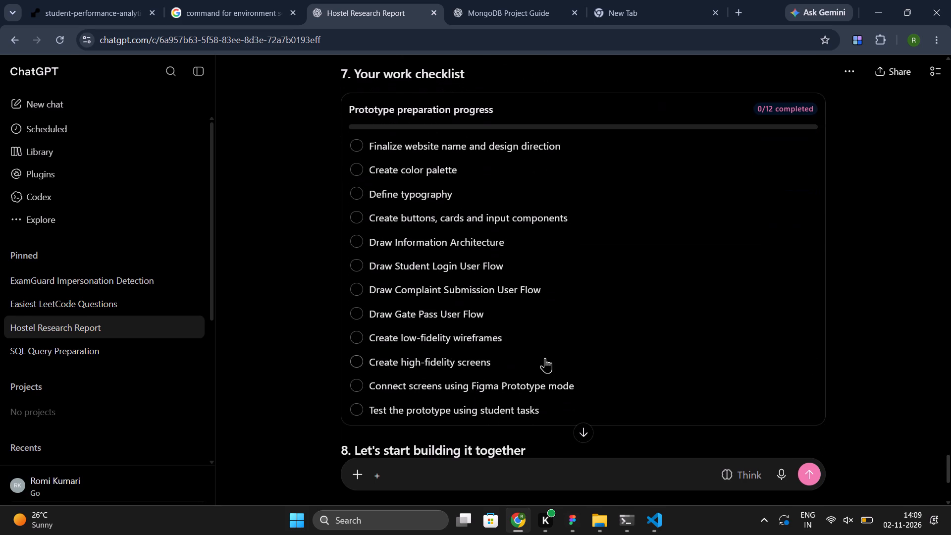
scroll(545, 358, up, 1)
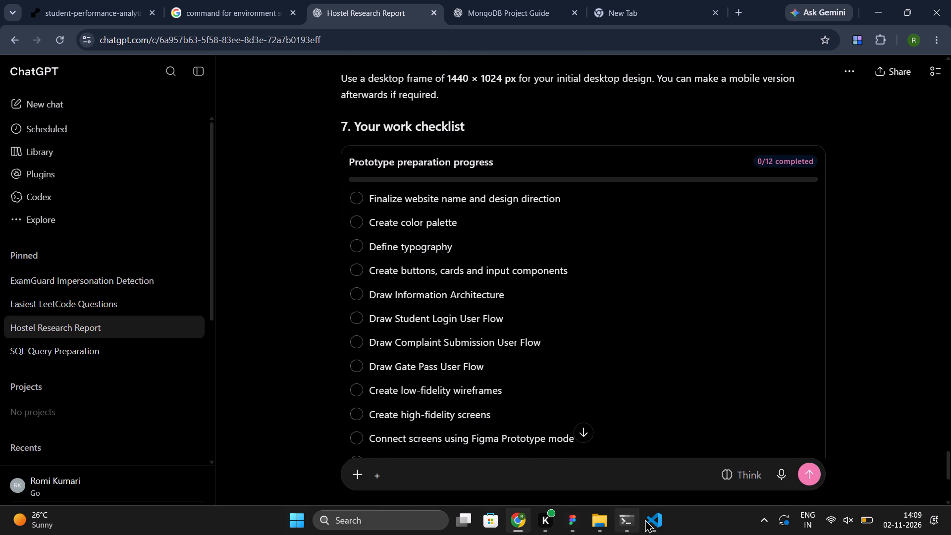
click(575, 521)
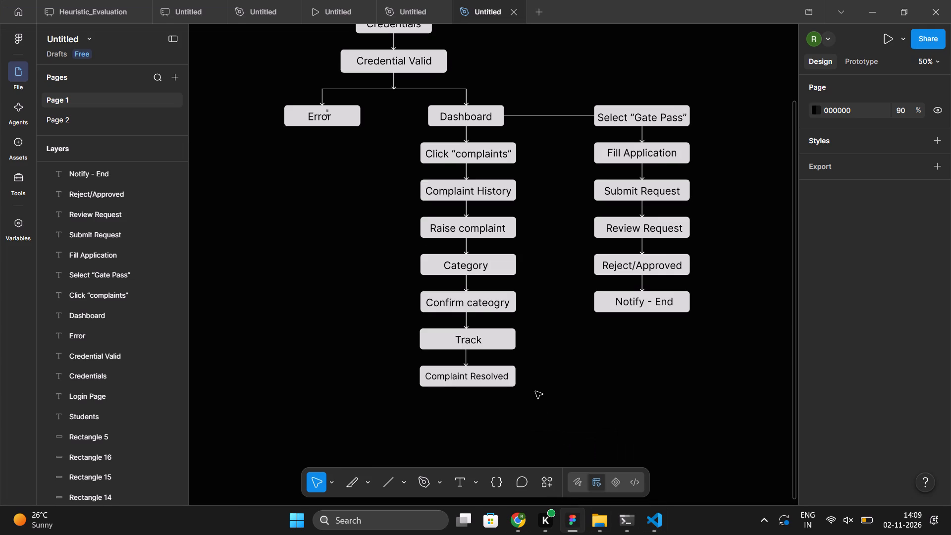
scroll(535, 391, up, 1)
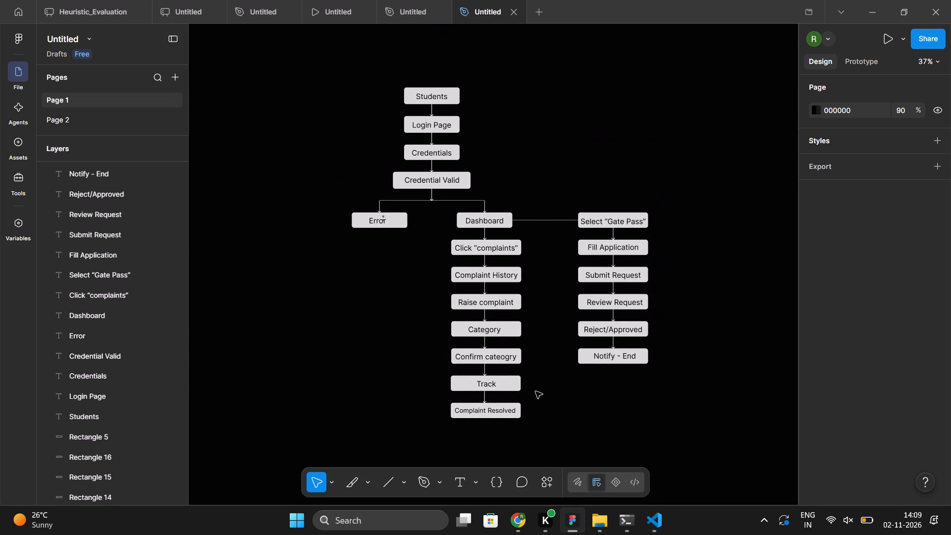